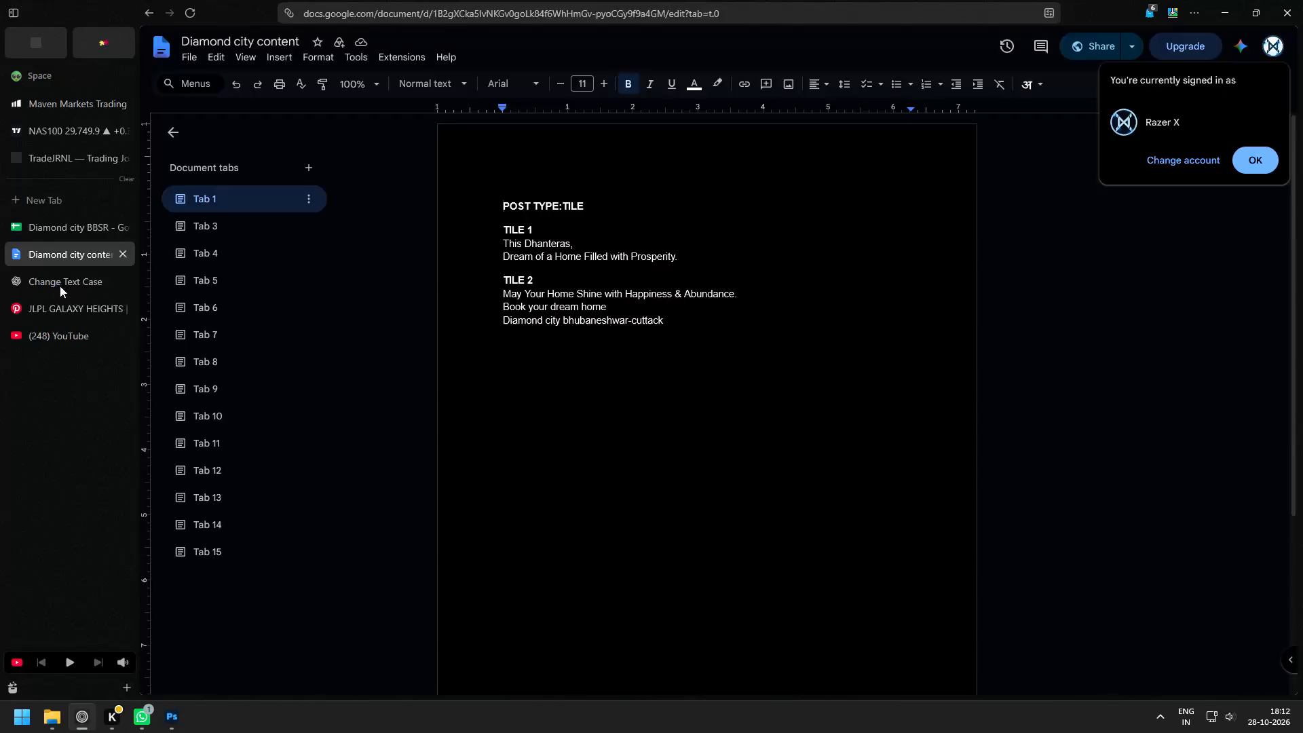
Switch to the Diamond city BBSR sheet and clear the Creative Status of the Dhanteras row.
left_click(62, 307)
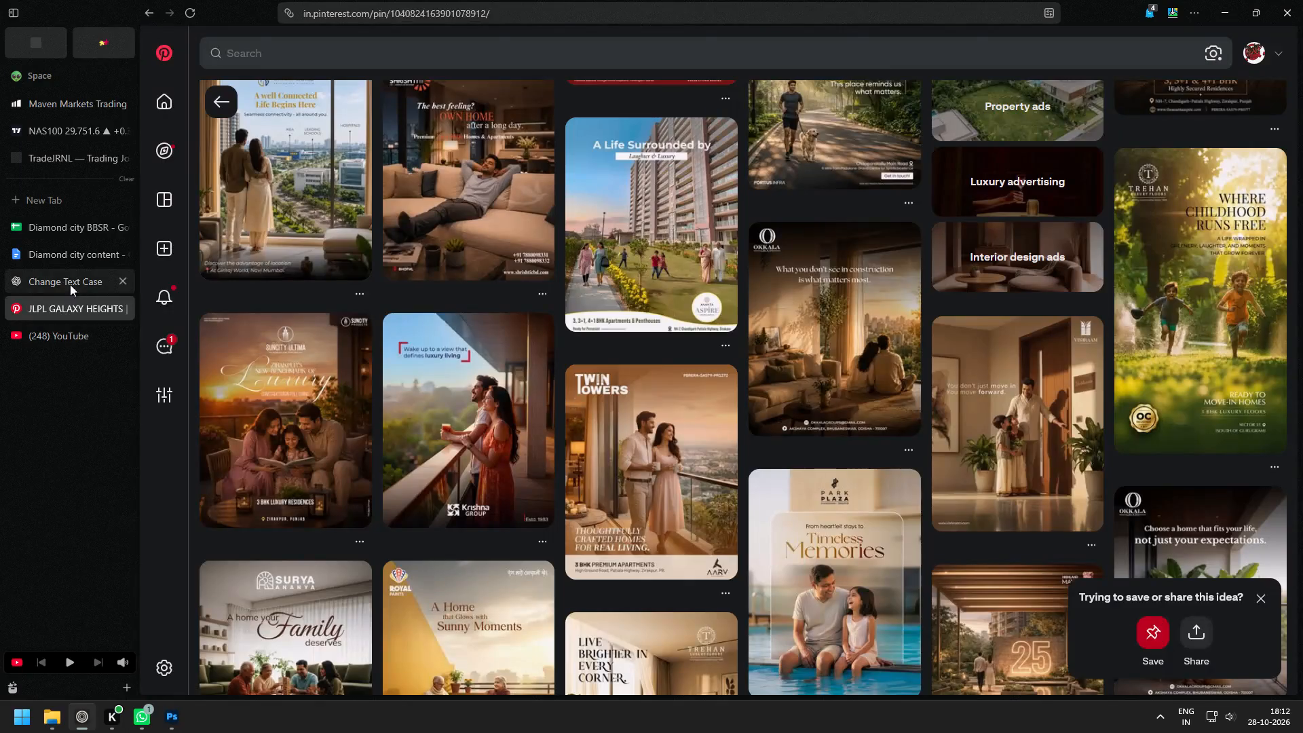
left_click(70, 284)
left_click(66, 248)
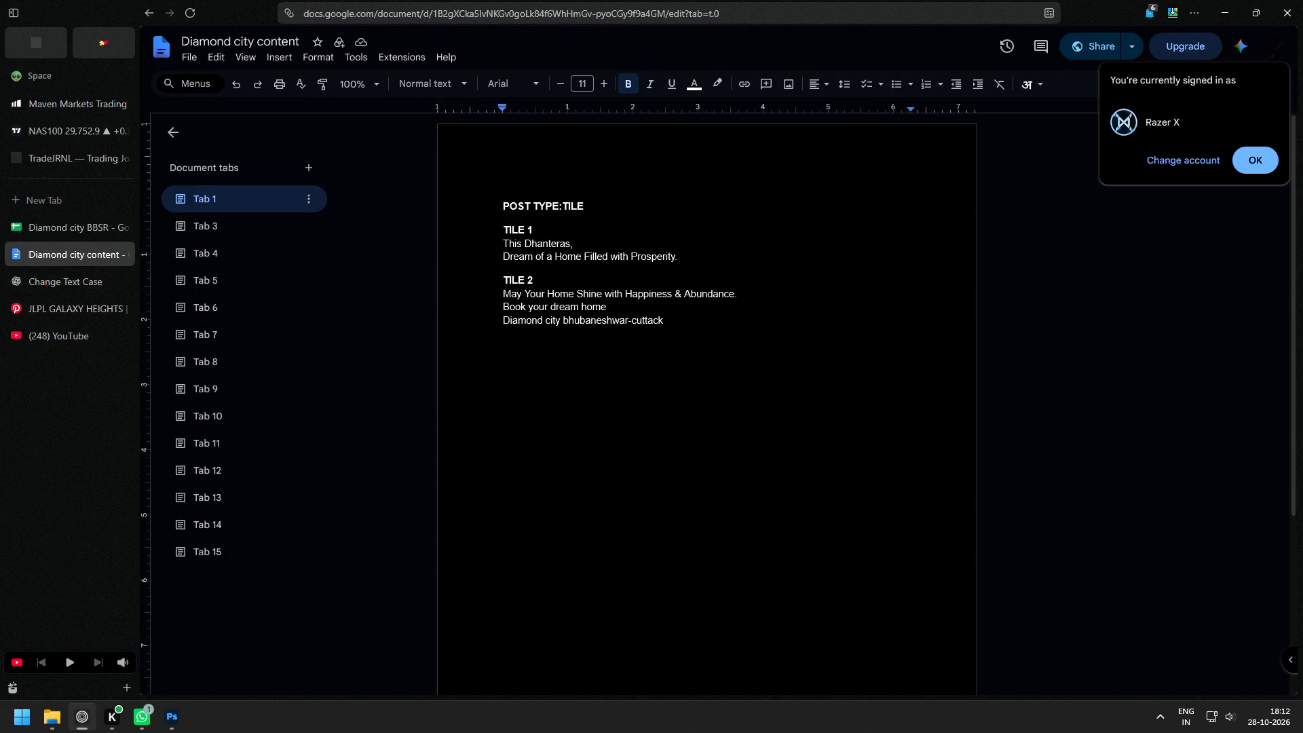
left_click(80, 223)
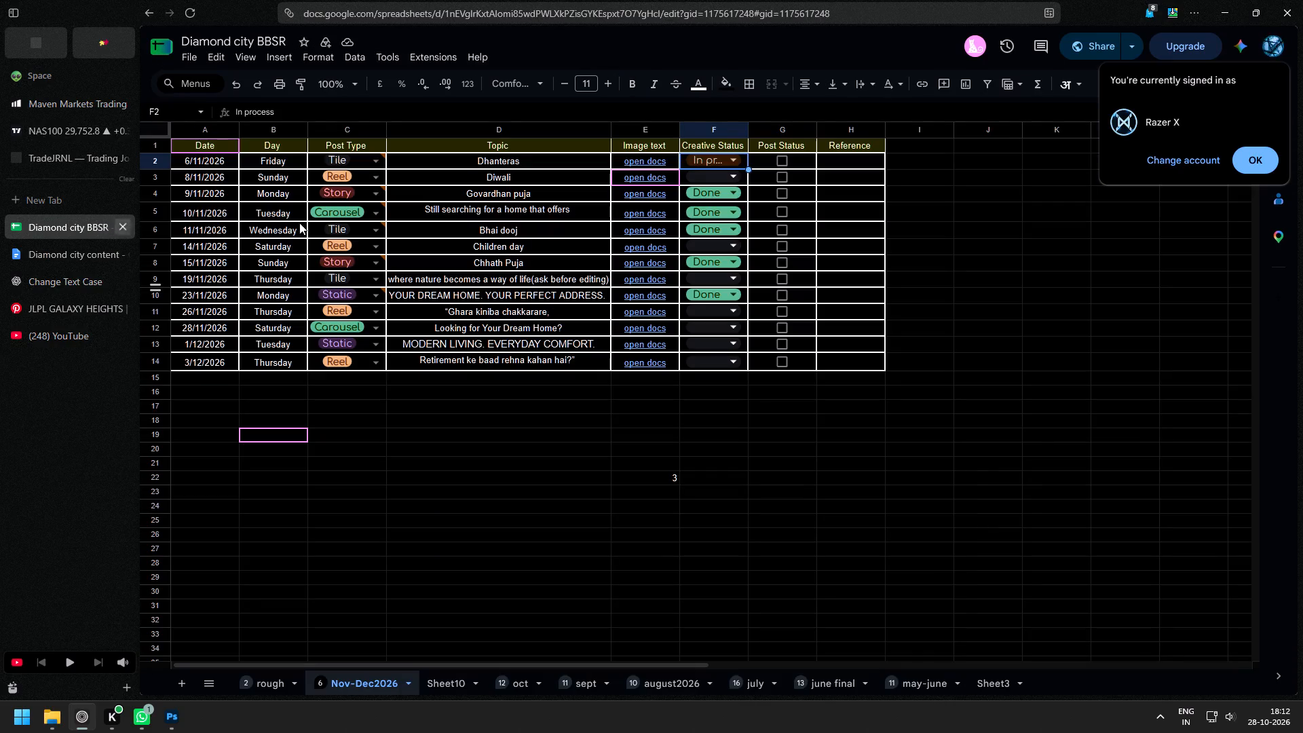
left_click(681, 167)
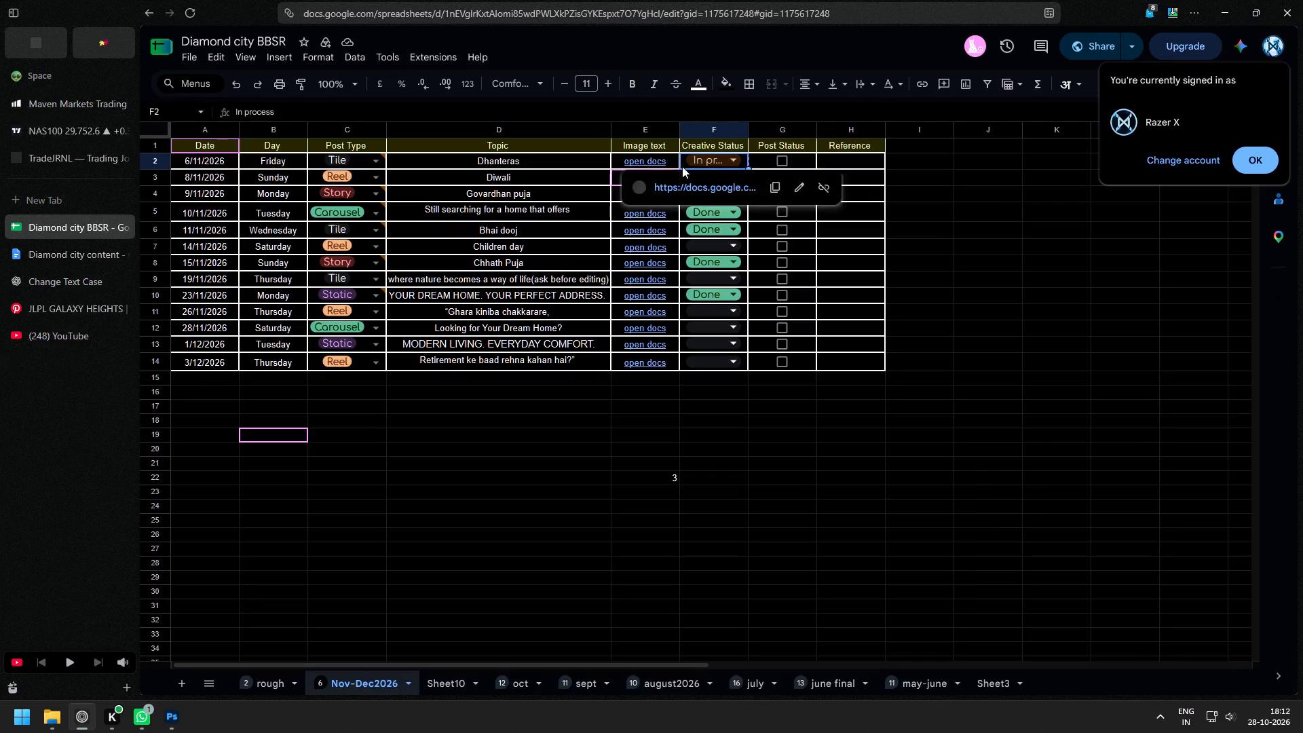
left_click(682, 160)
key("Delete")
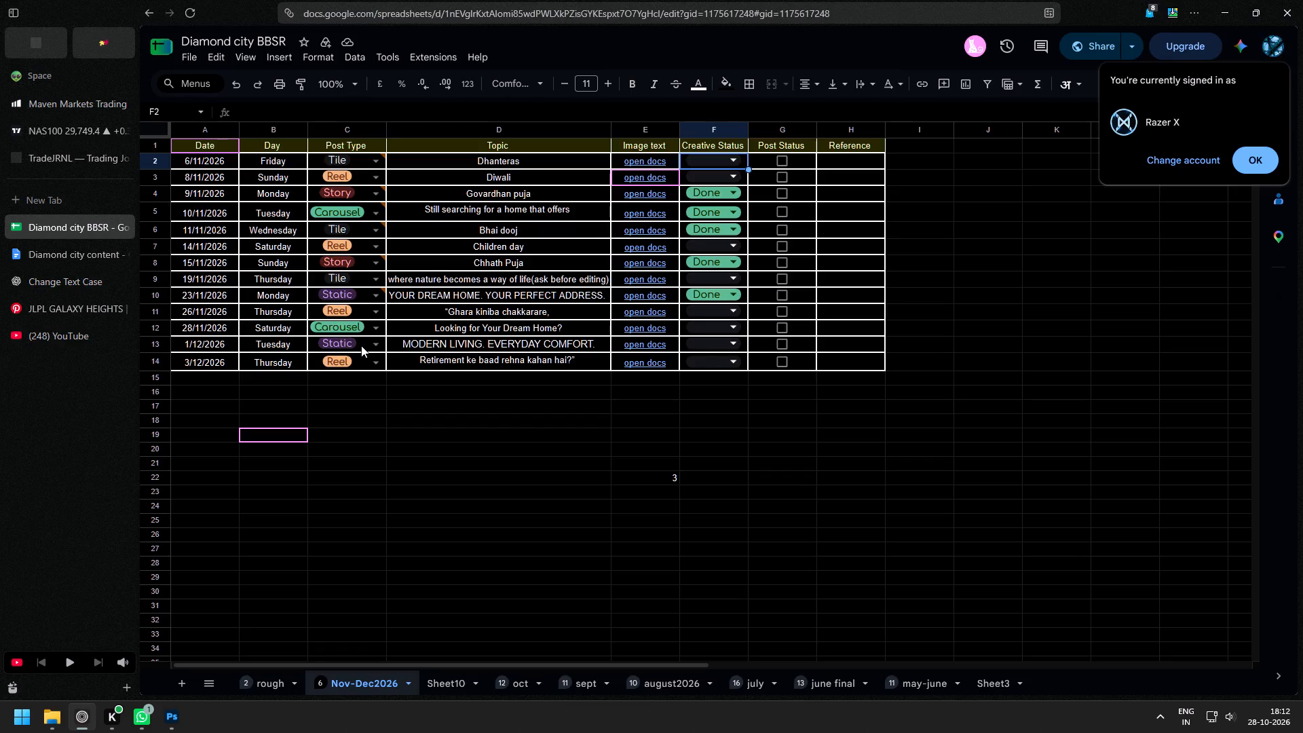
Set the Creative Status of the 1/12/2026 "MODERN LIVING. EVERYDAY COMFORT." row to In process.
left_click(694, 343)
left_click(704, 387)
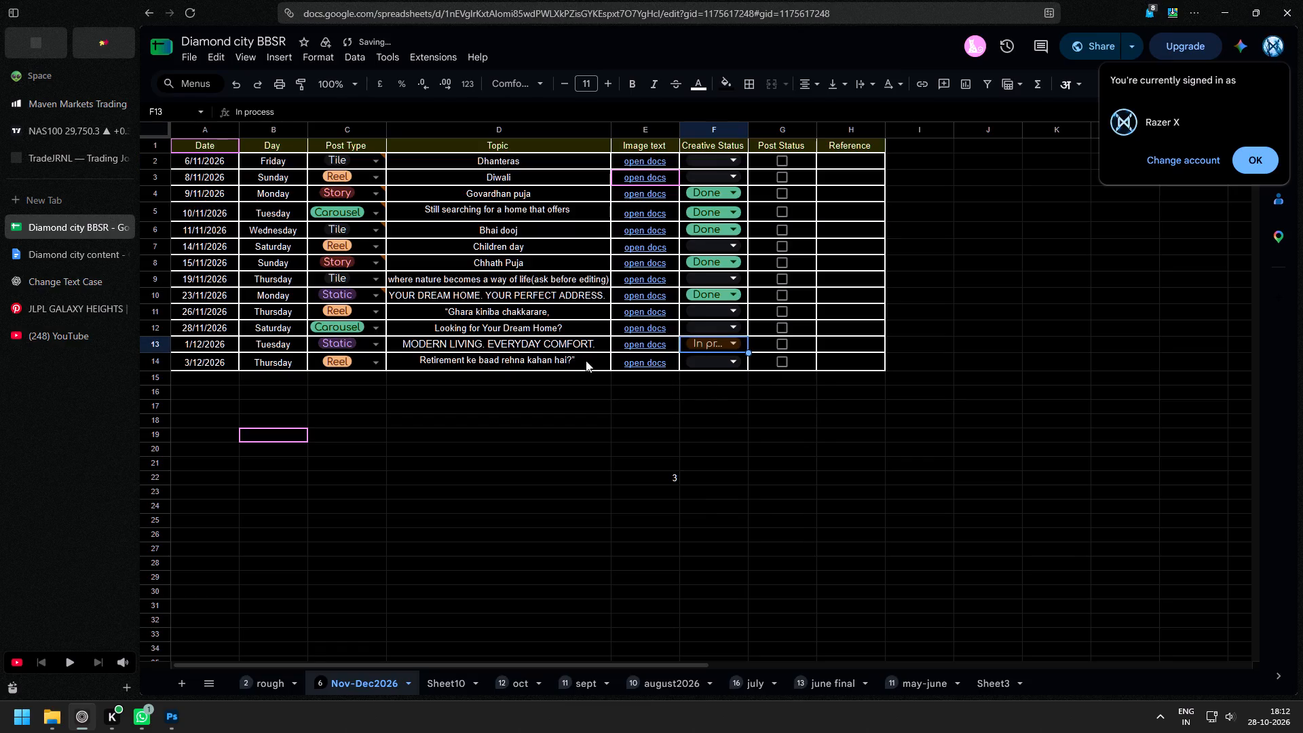
Add the comment "RAHUL" to the Post Type cell of the 1/12/2026 static row.
right_click(363, 345)
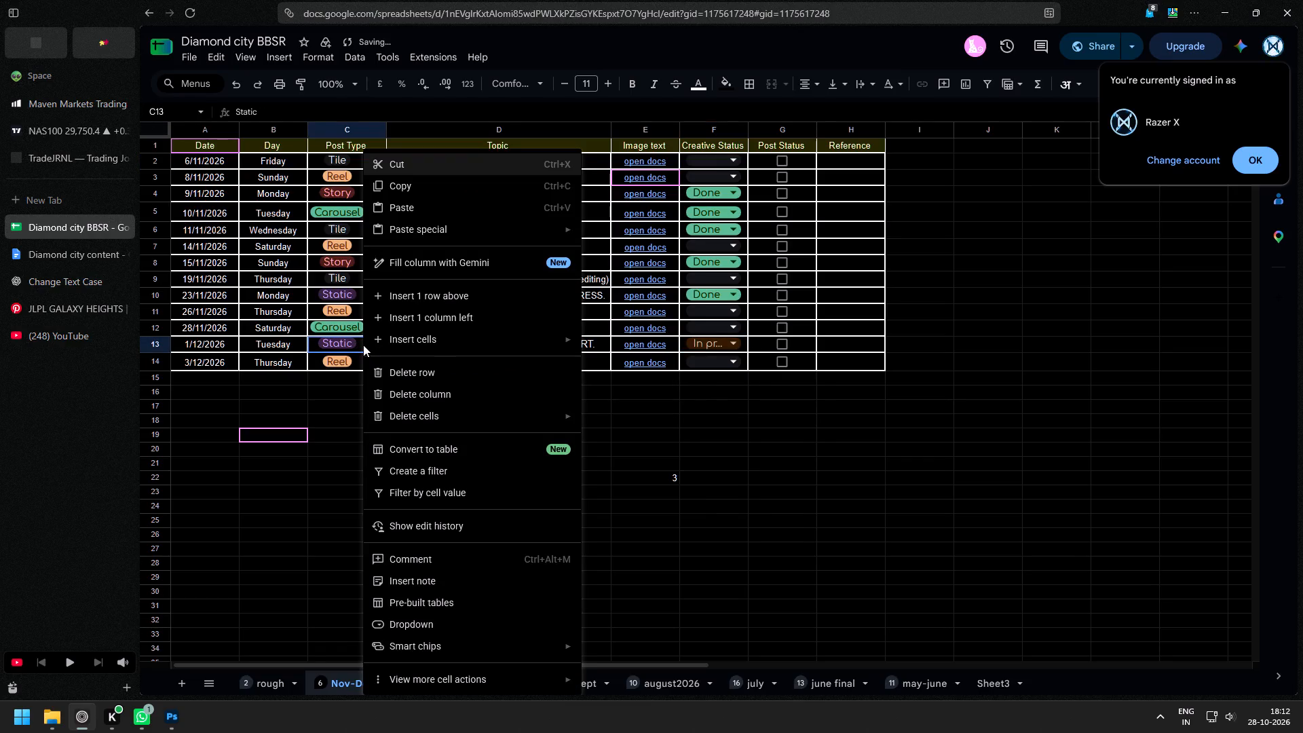
left_click(409, 560)
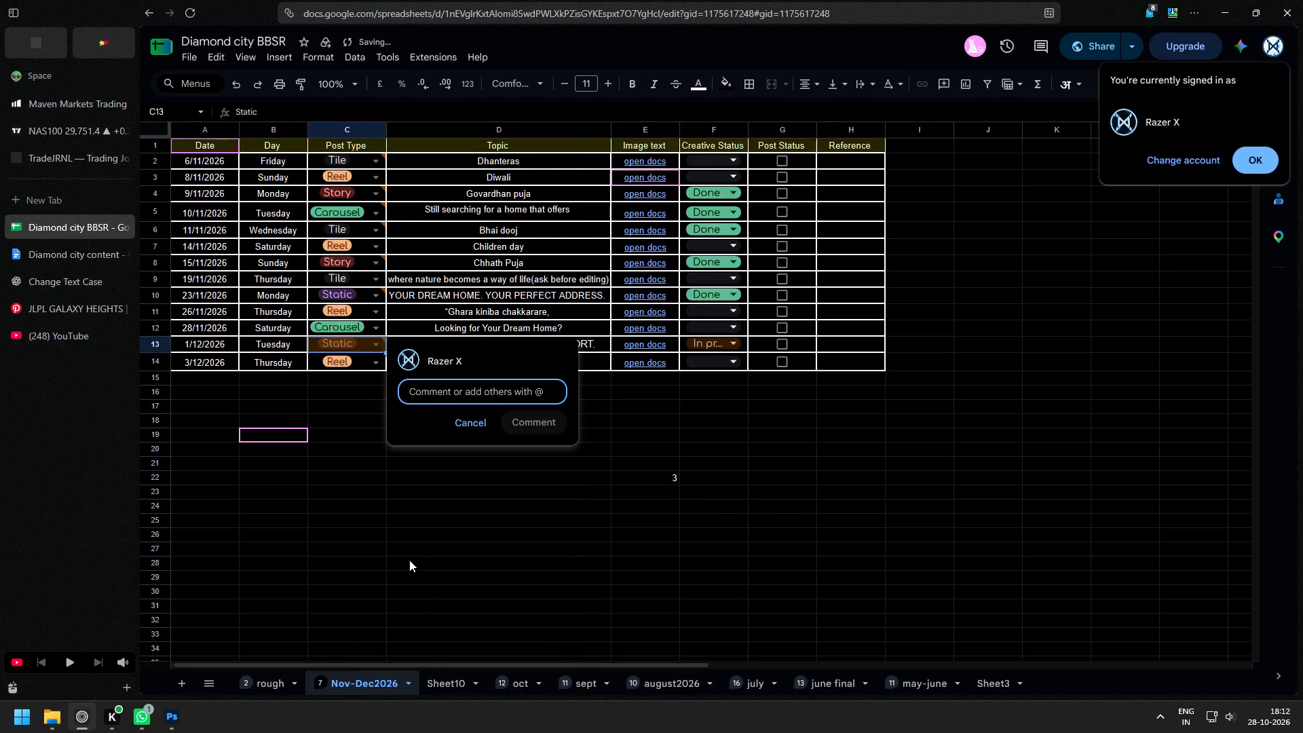
type("RAHUL")
key("ctrl+Return")
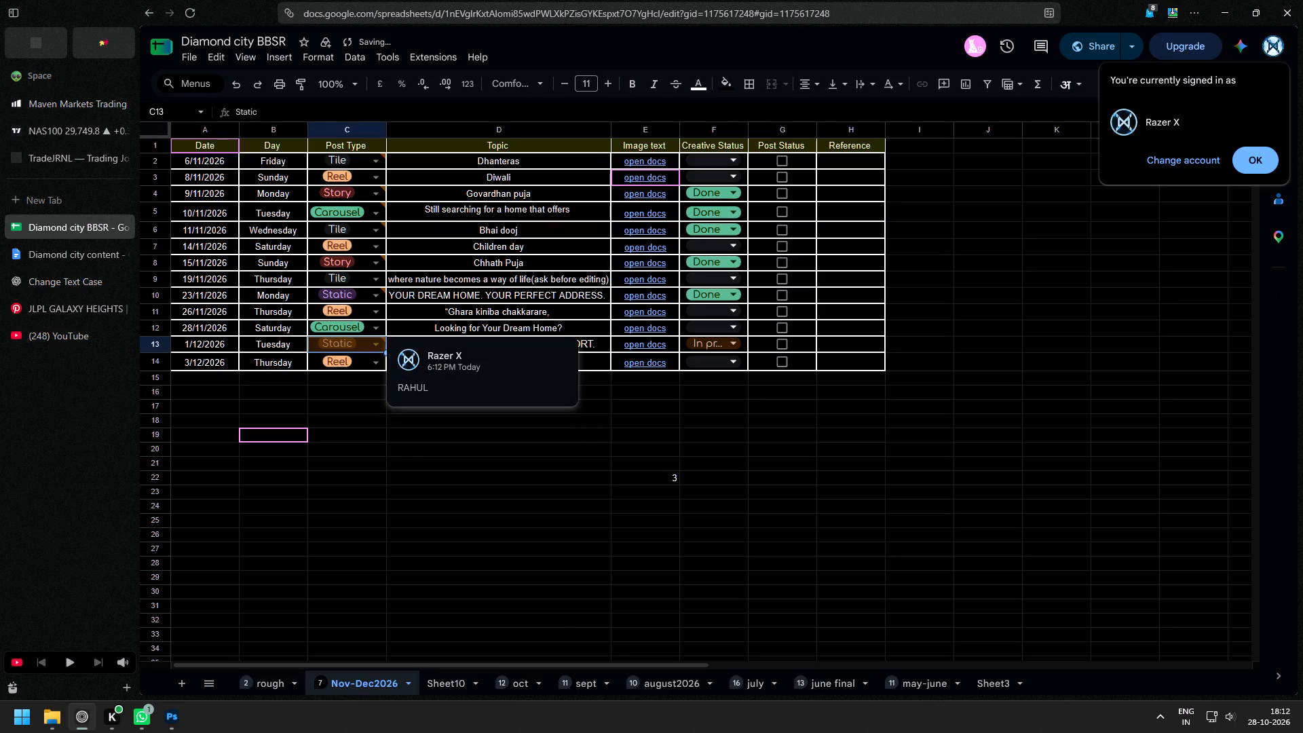
left_click(409, 560)
Open the linked content document of the 1/12/2026 static row to check its copy, and close it again.
left_click(652, 341)
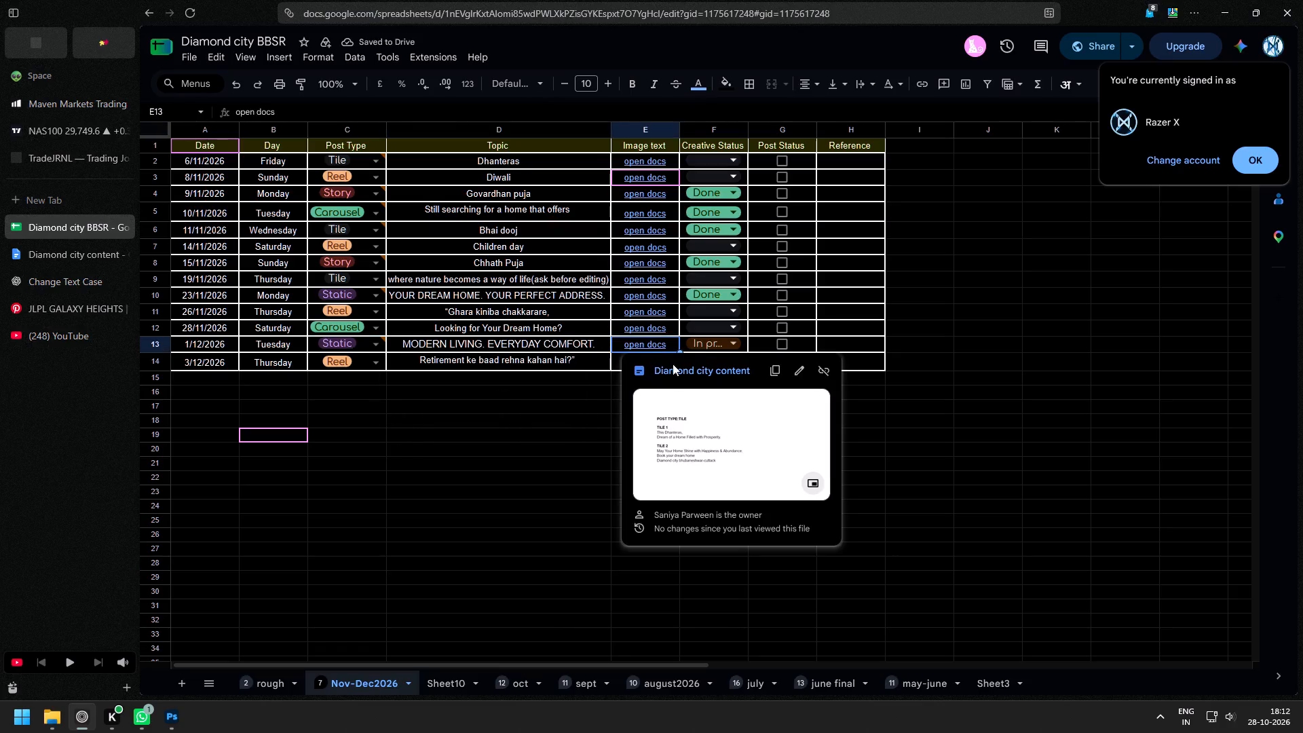
left_click(690, 375)
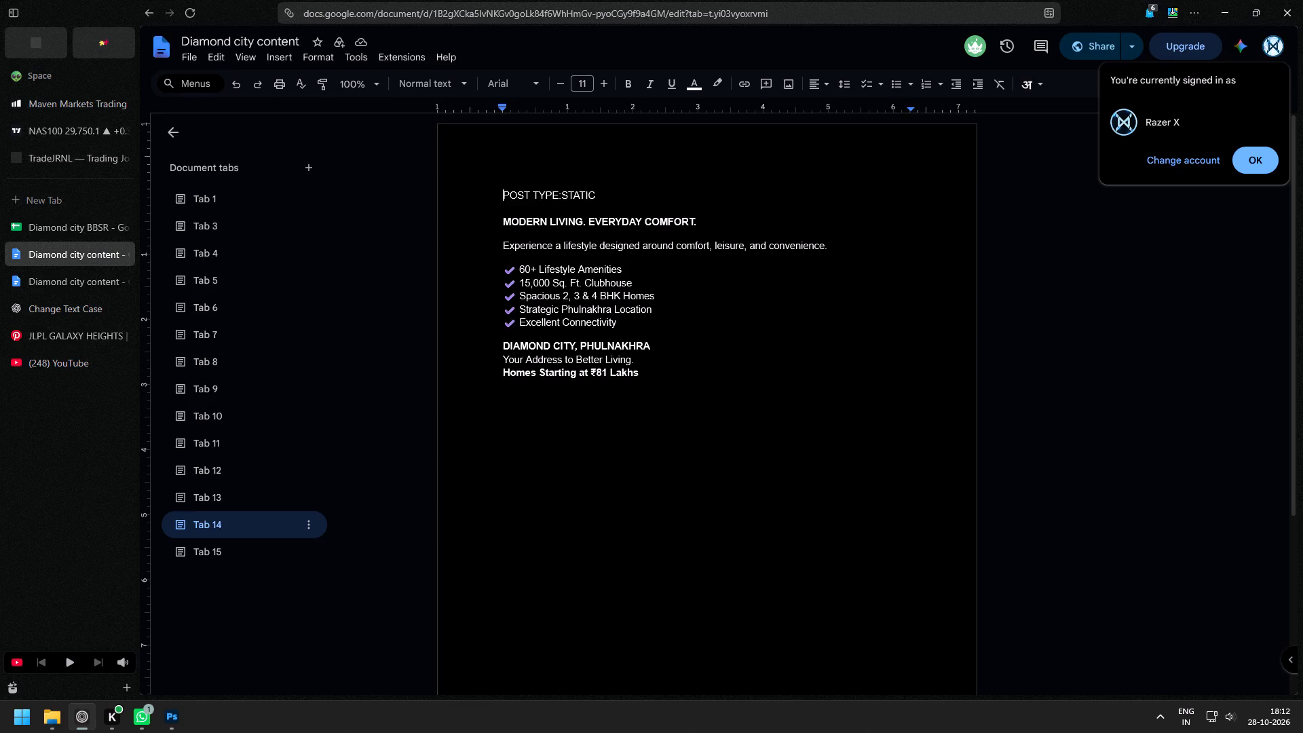
left_click(121, 255)
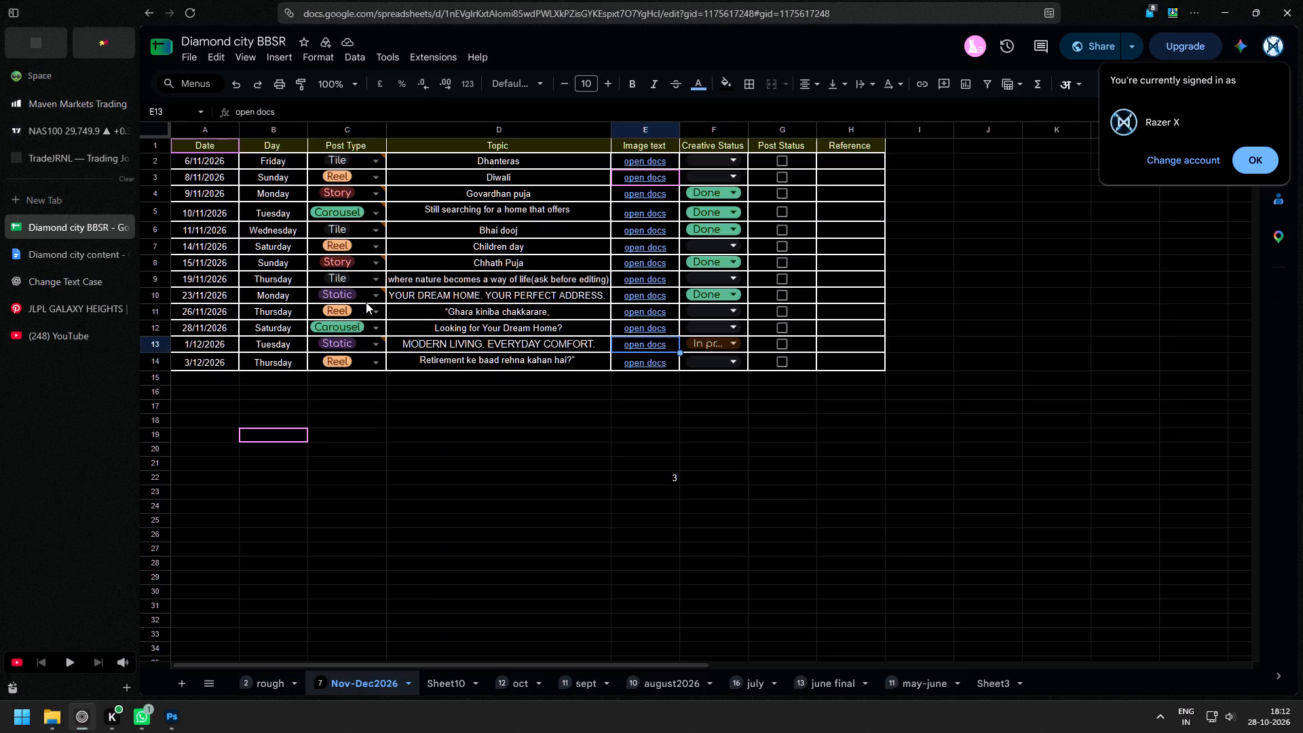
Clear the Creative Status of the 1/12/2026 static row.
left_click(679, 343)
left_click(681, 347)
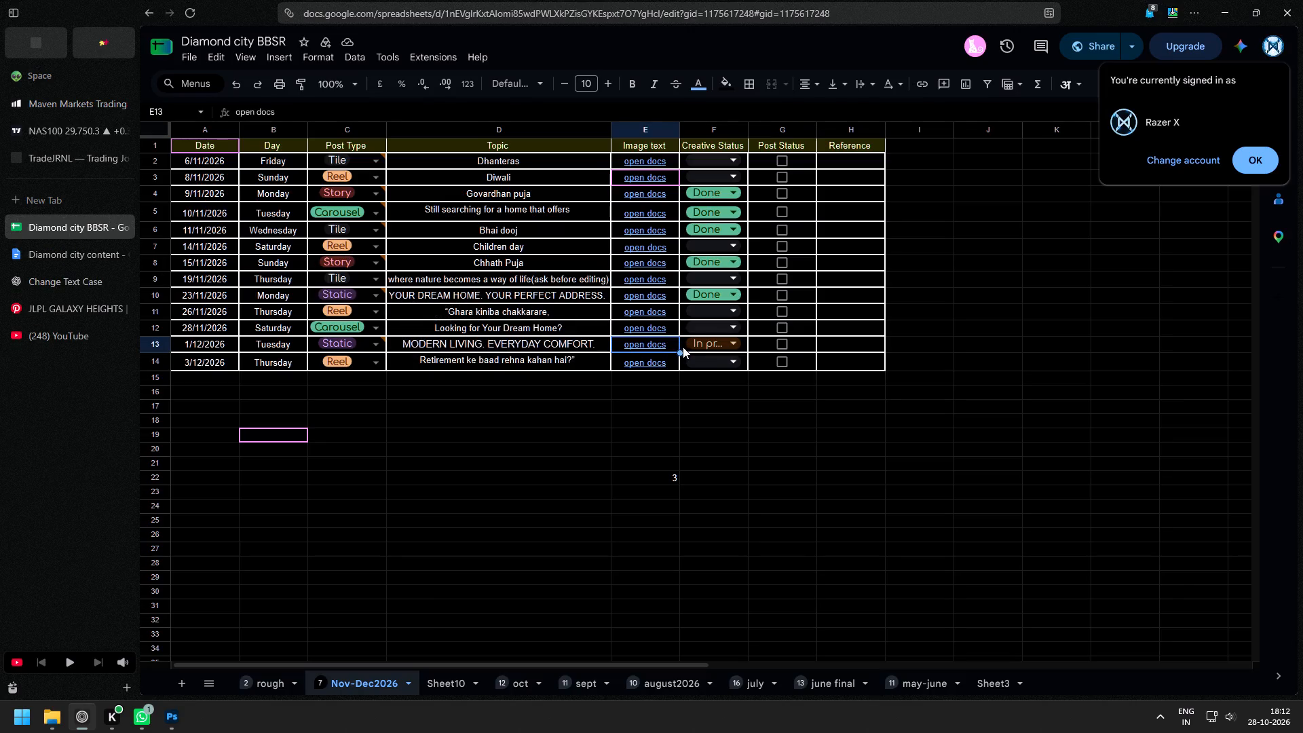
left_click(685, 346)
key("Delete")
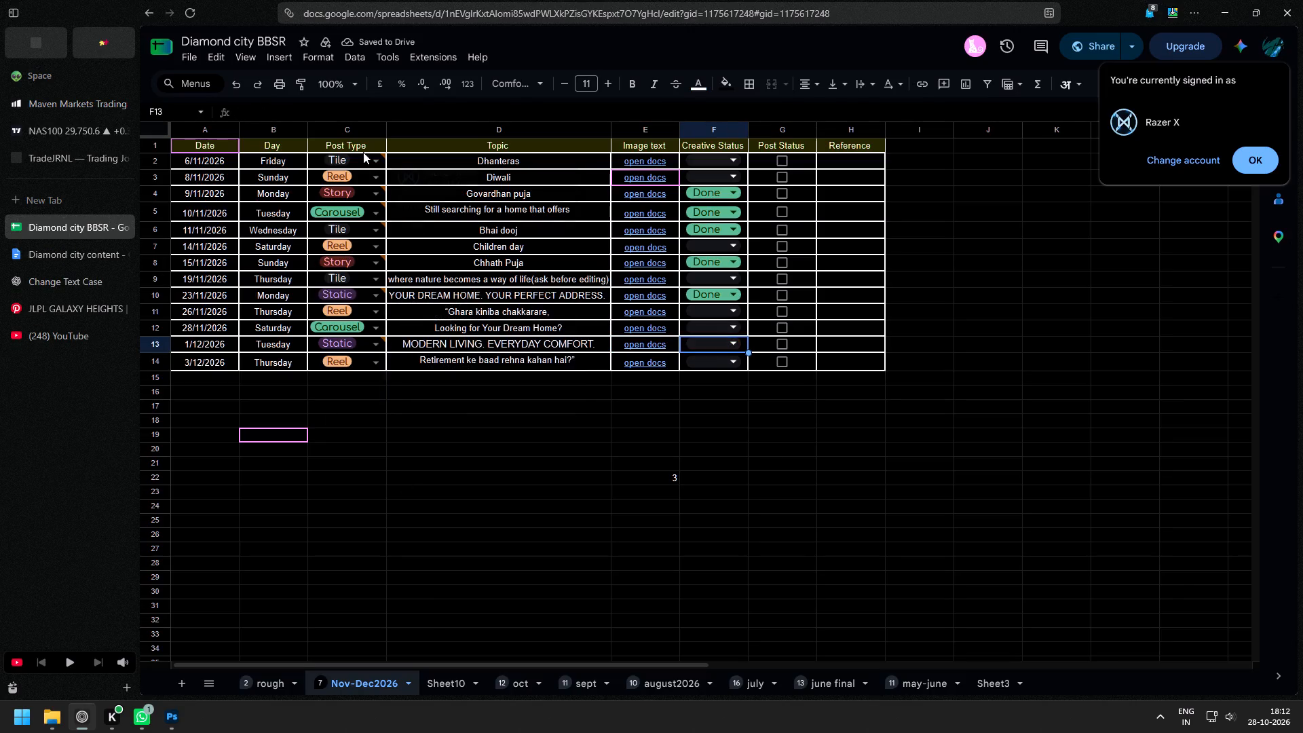
Set the Creative Status of the 6/11/2026 Dhanteras row to In process.
left_click(715, 157)
left_click(713, 205)
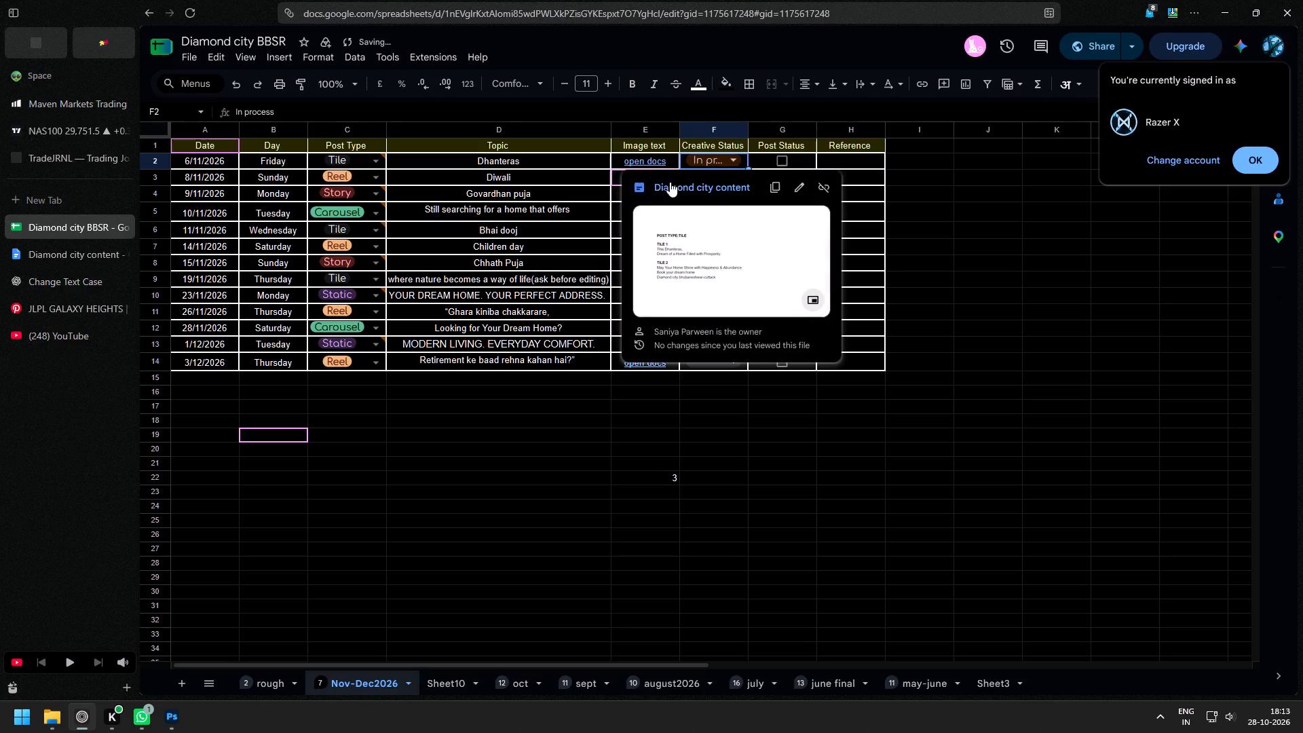
Open the Dhanteras row's linked content document and close the Diamond city BBSR sheet.
left_click(671, 183)
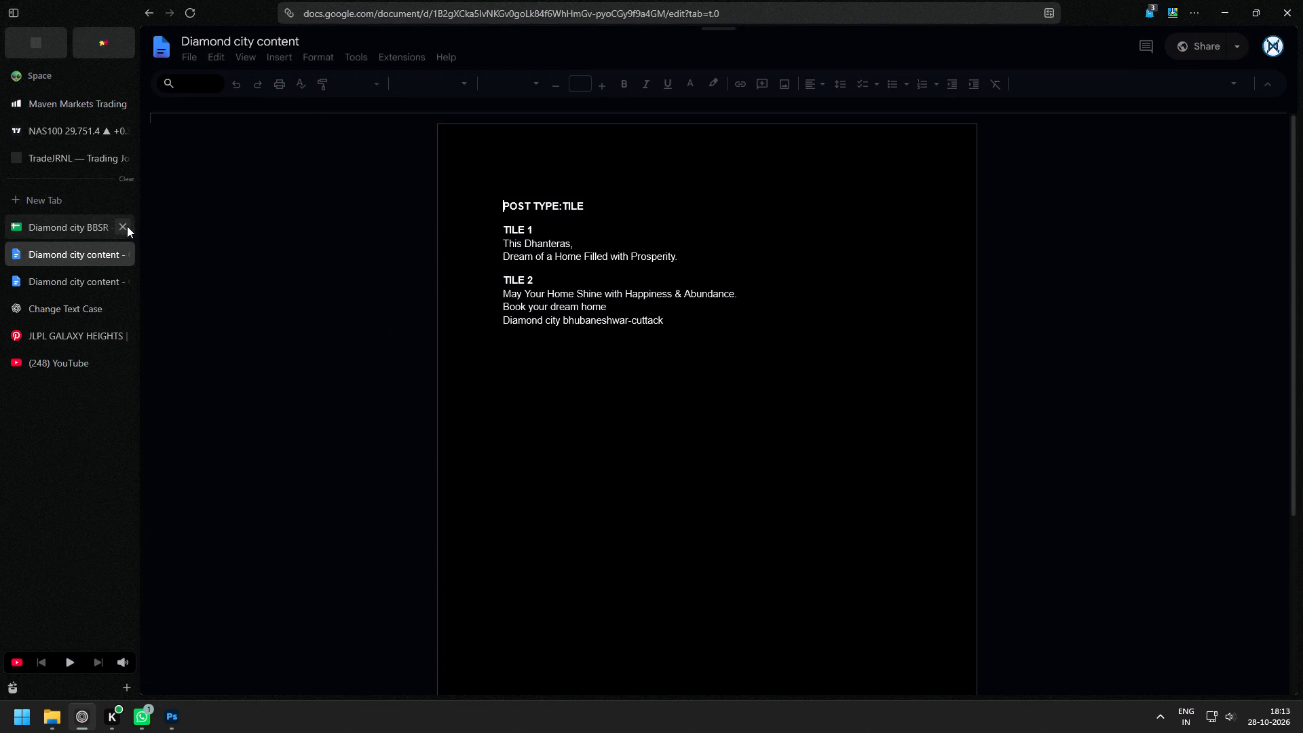
left_click(127, 226)
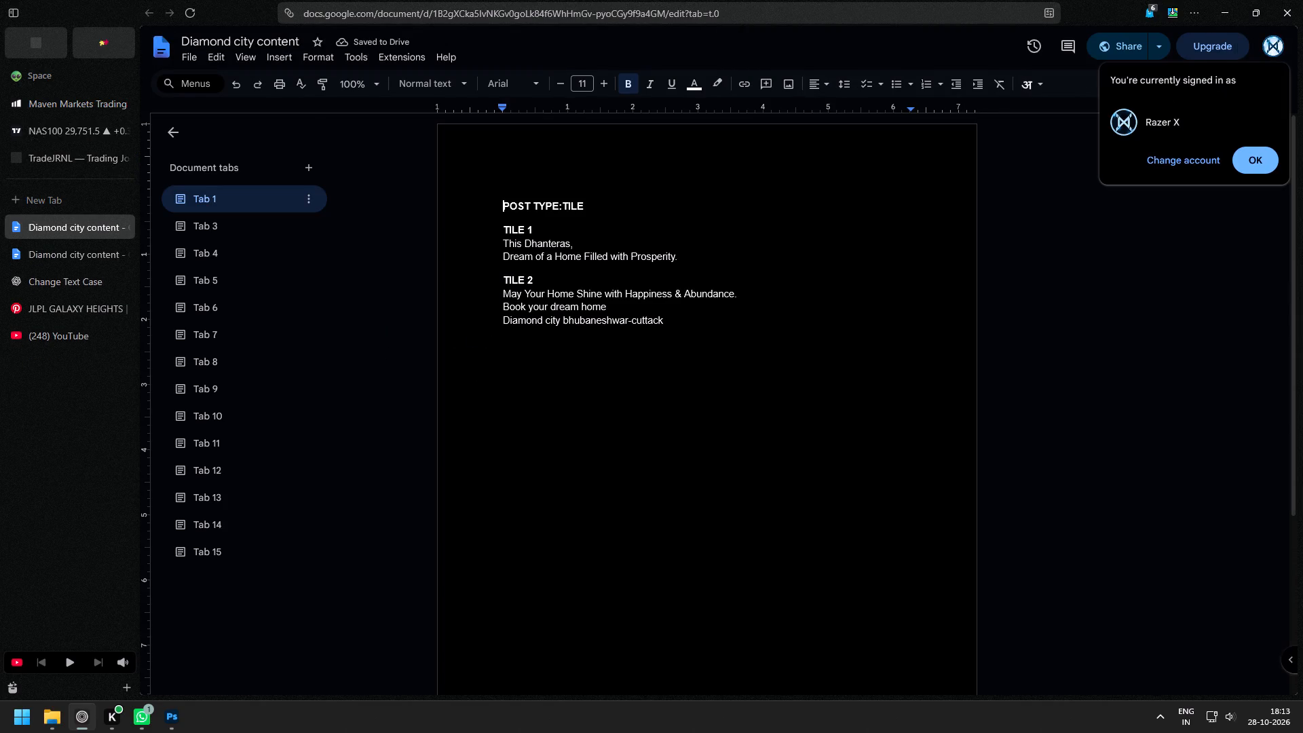
Copy the word "Dhanteras" from the TILE 1 text, close the duplicate document, and search Pinterest for "Dhanteras design".
double_click(546, 244)
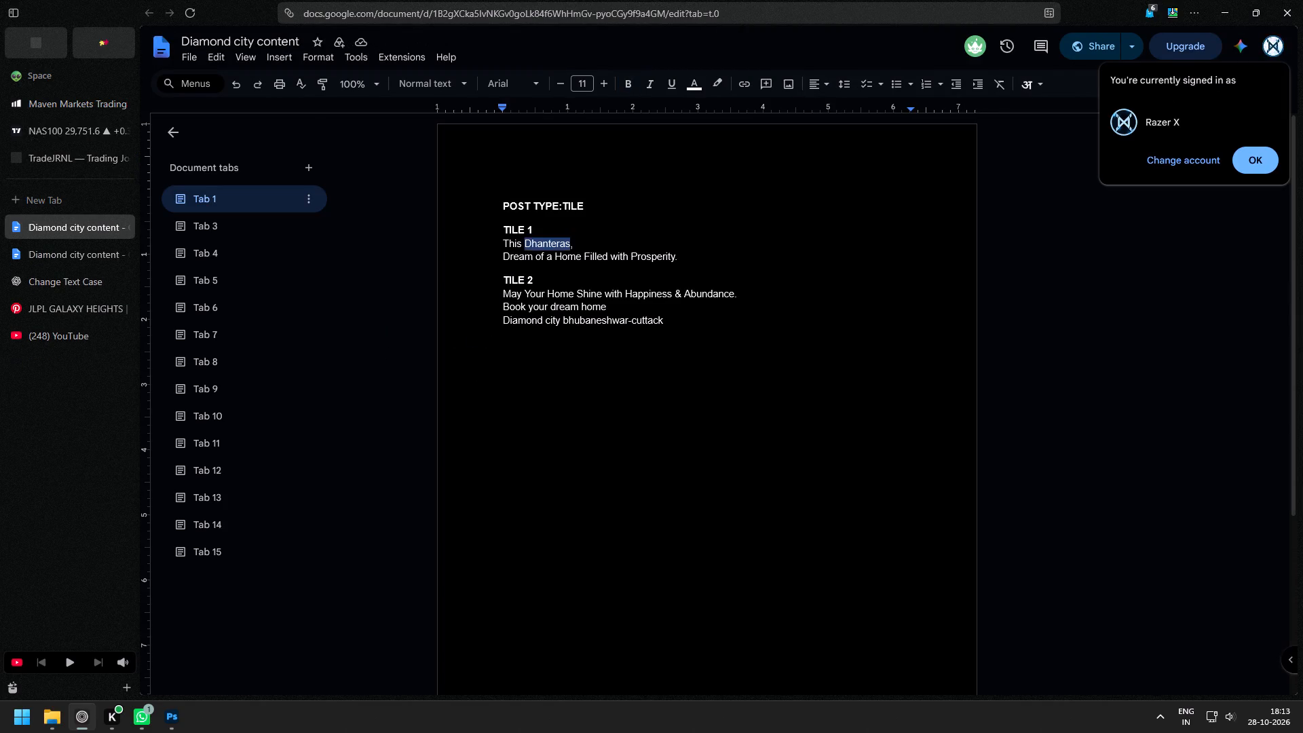
key("ctrl+c")
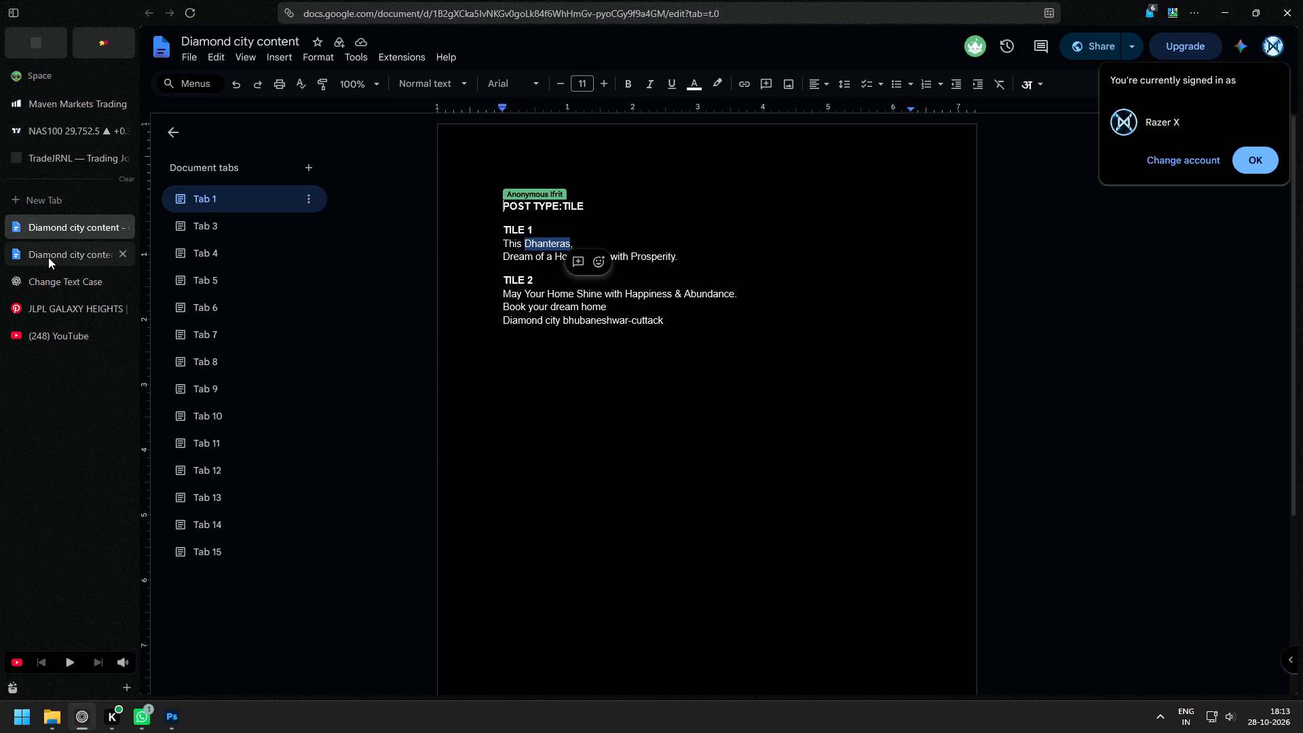
left_click(48, 257)
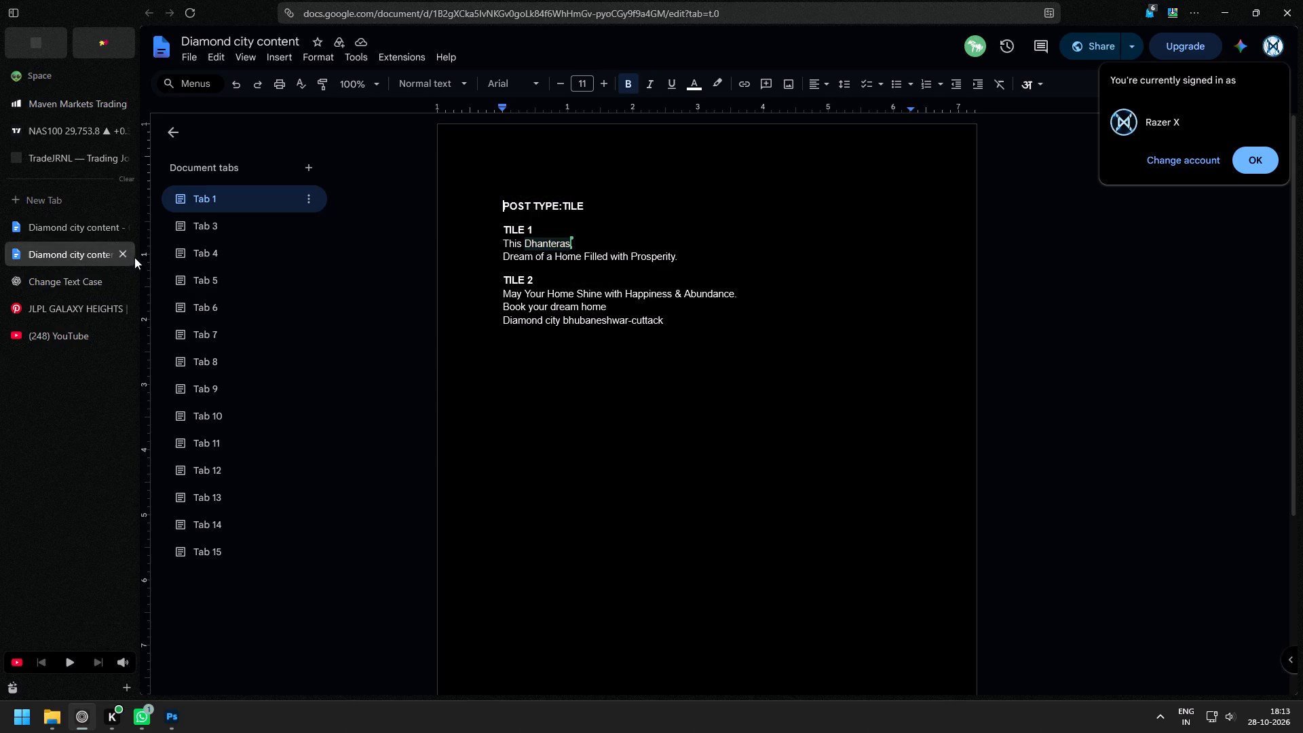
left_click(126, 254)
left_click(73, 278)
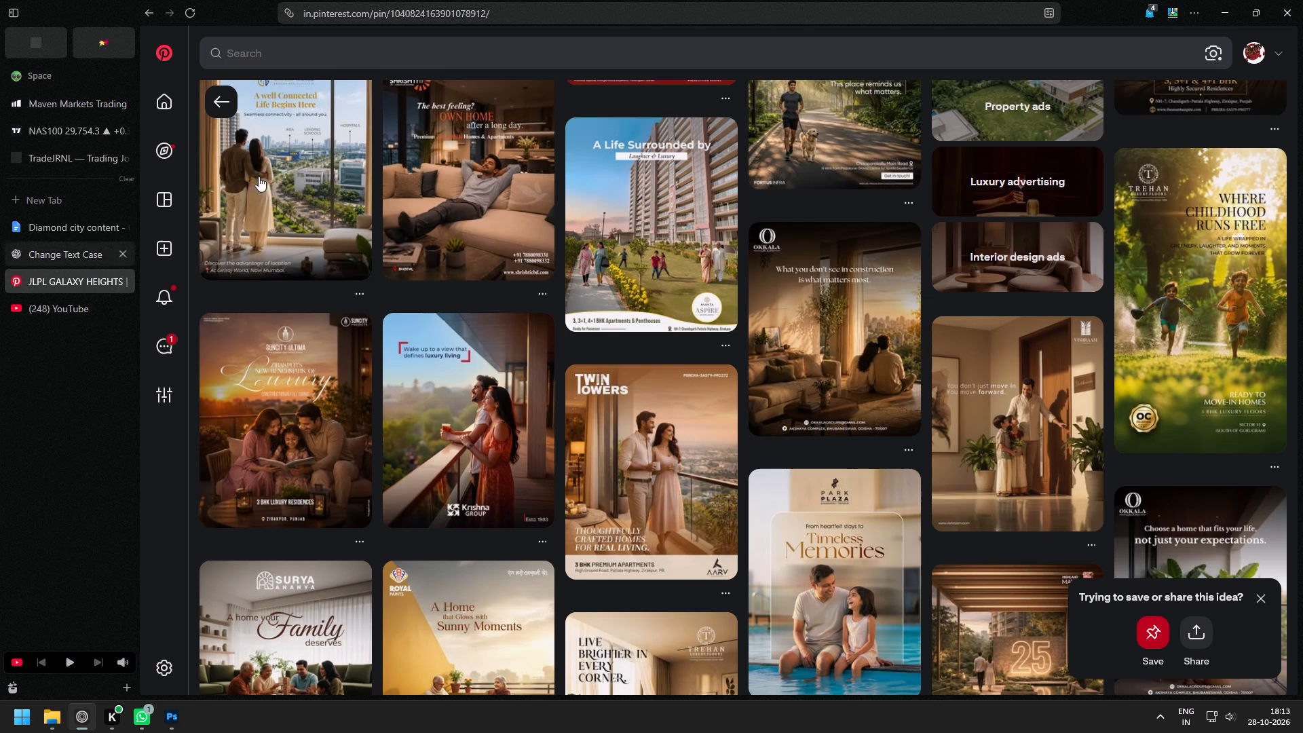
left_click(301, 65)
key("ctrl+v")
key("space")
type("design")
key("space")
key("Return")
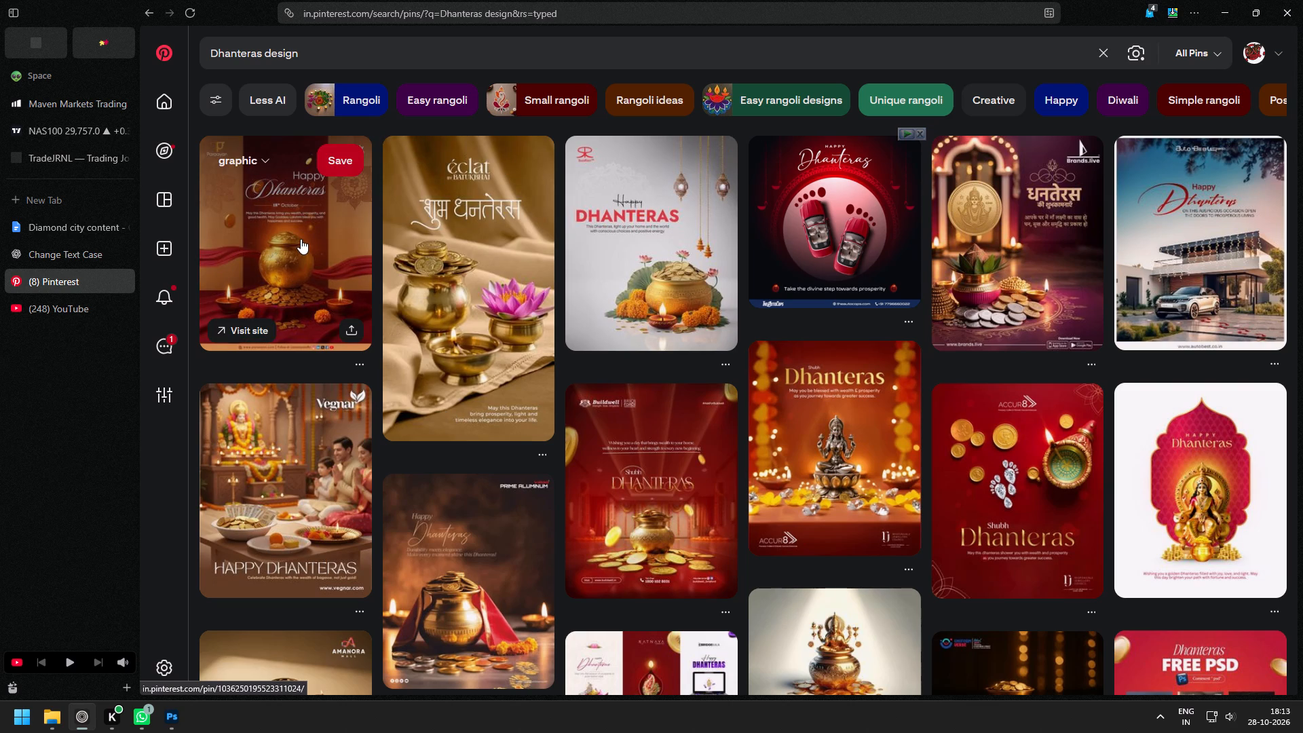
Browse the Dhanteras designs and copy the "Happy Dhanteras 2025" image by Brits Horizon Advertising as a reference.
scroll(301, 239, "down", 1)
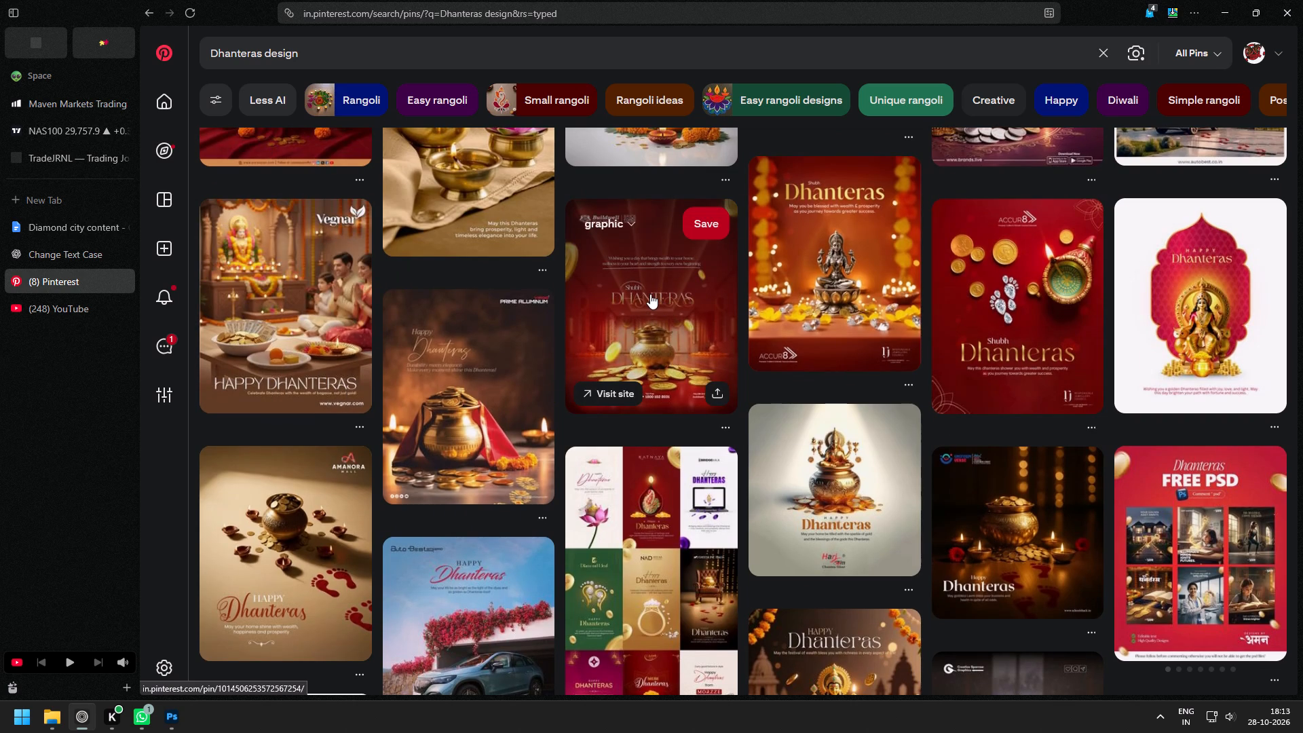
scroll(650, 294, "down", 3)
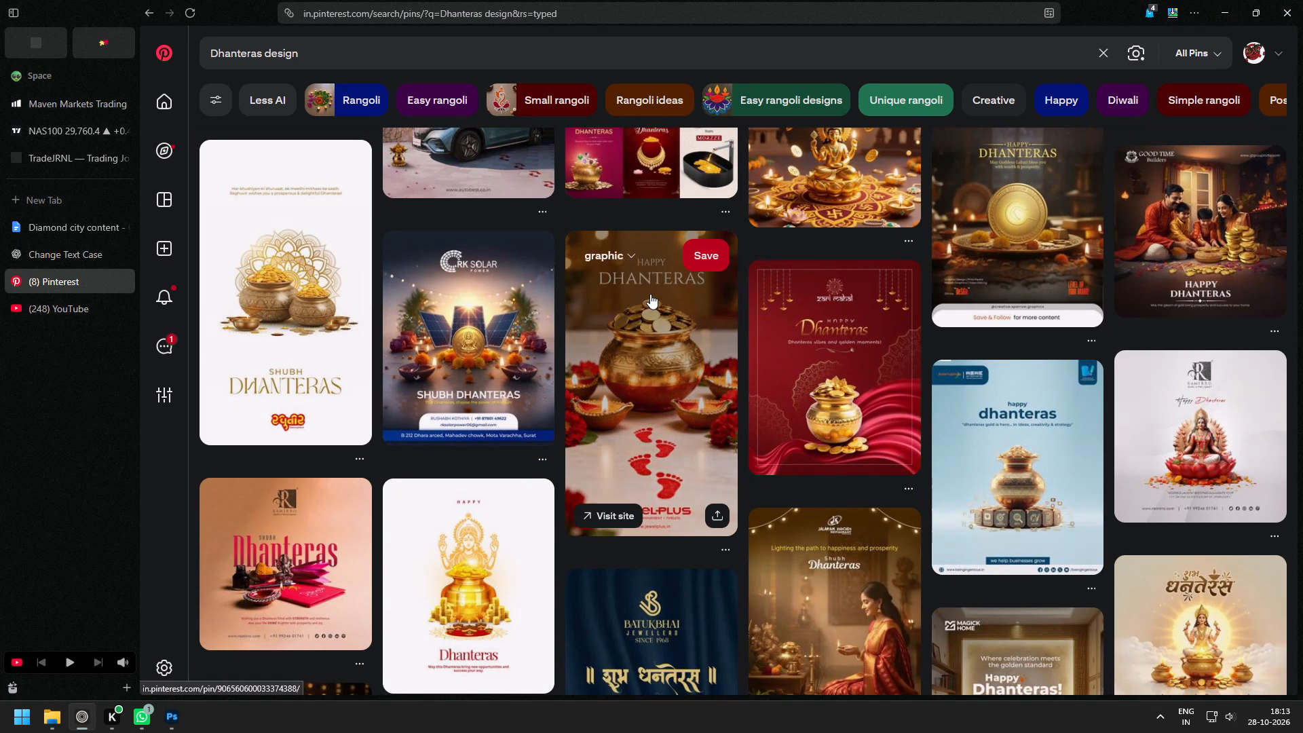
left_click(650, 294)
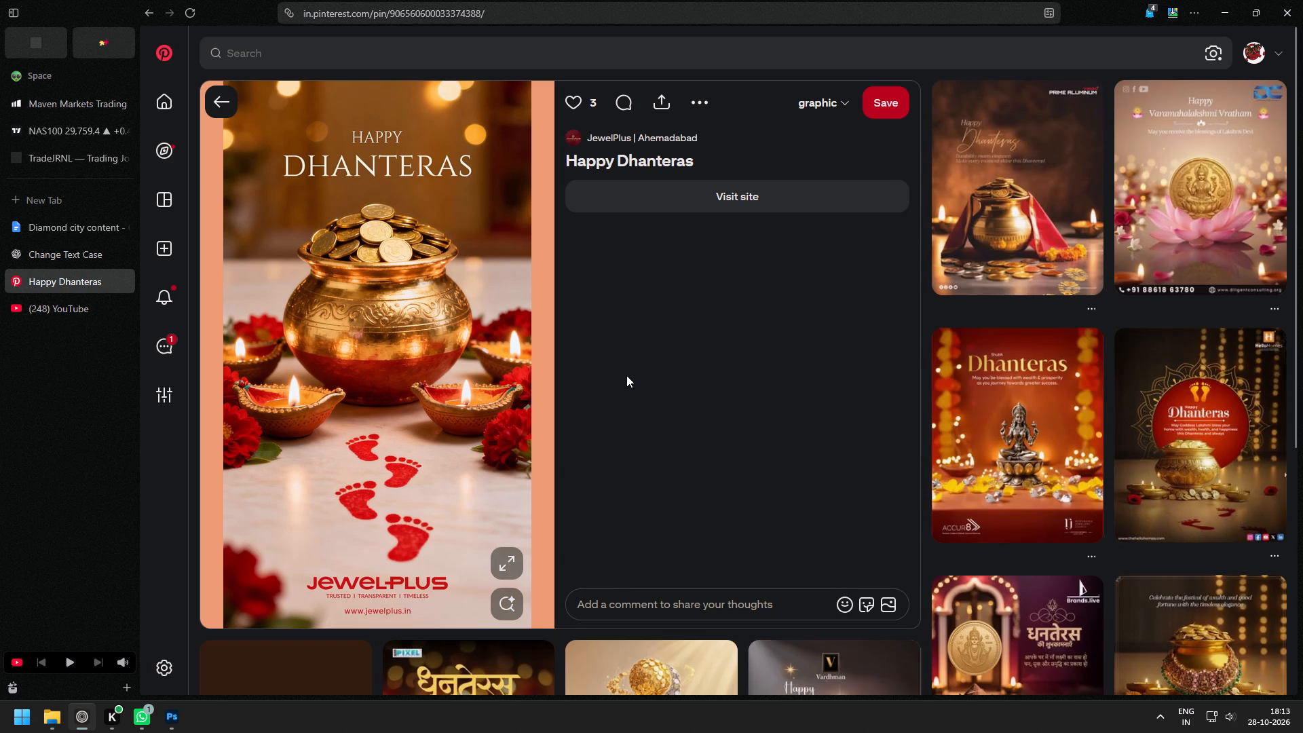
left_click(223, 101)
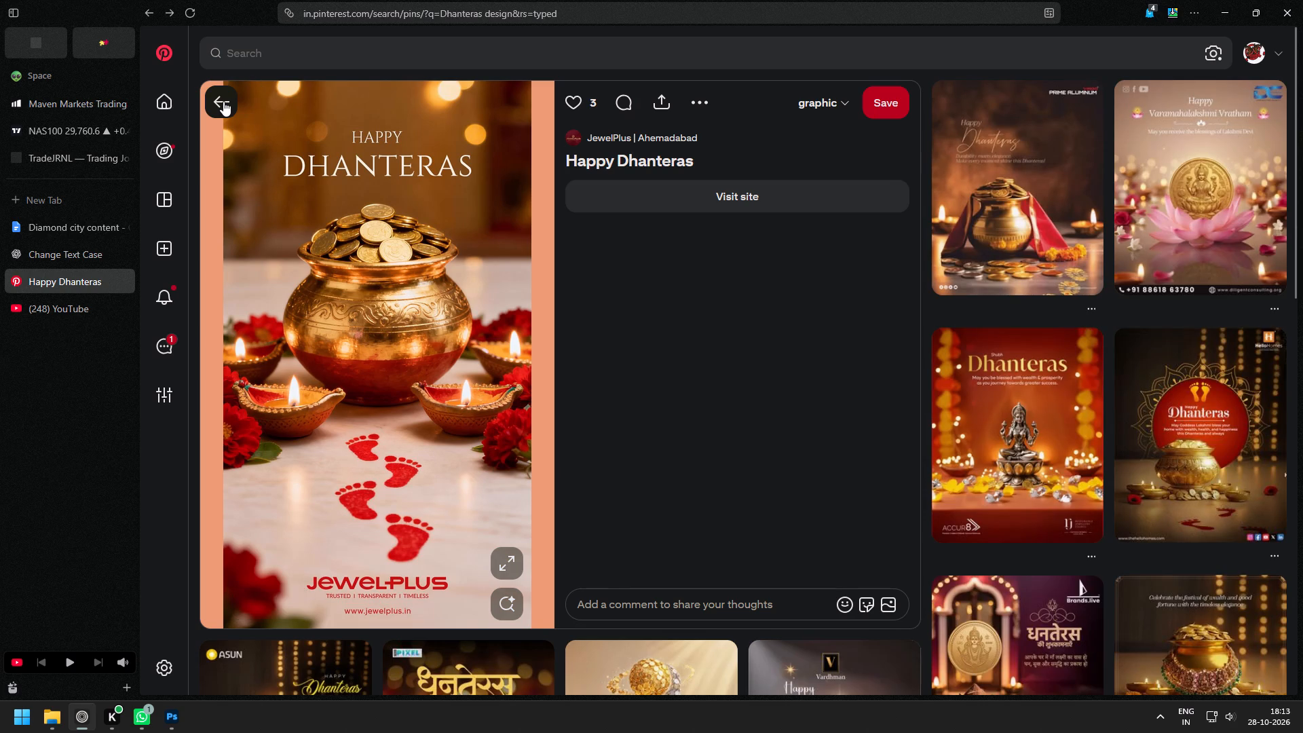
left_click(302, 251)
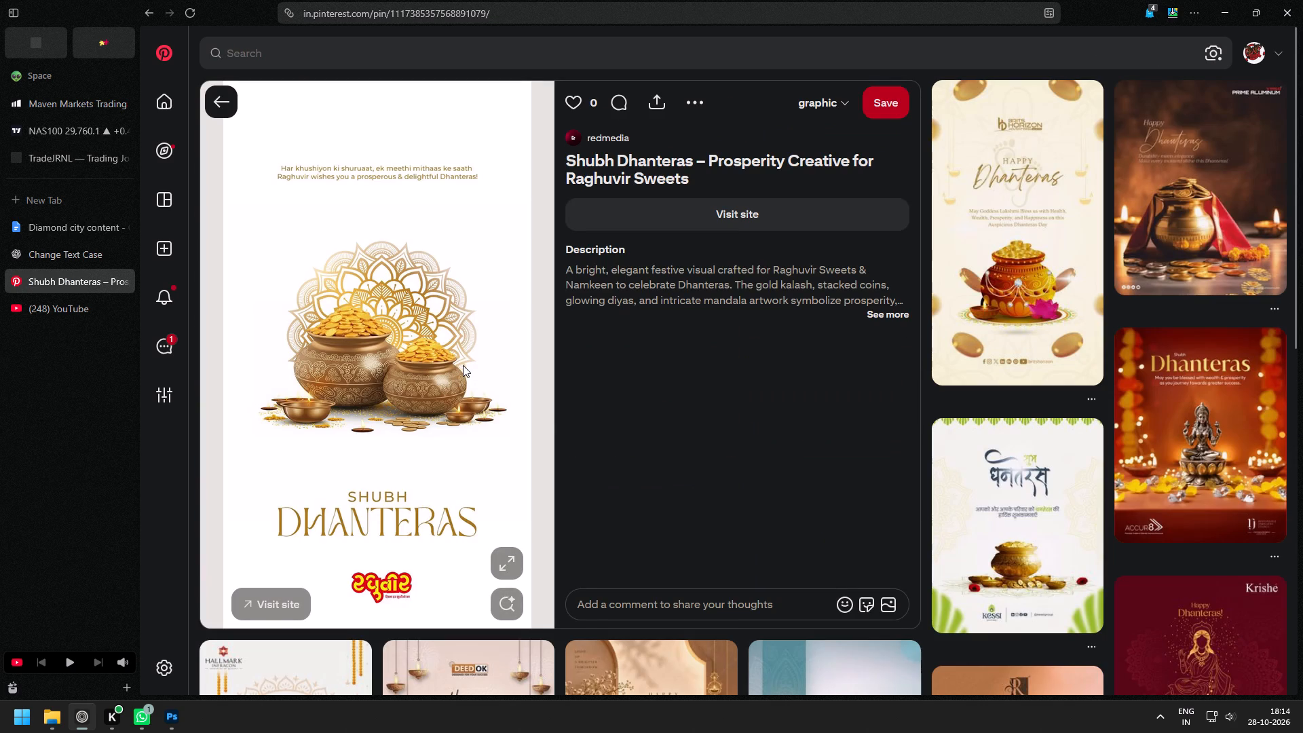
left_click(1006, 240)
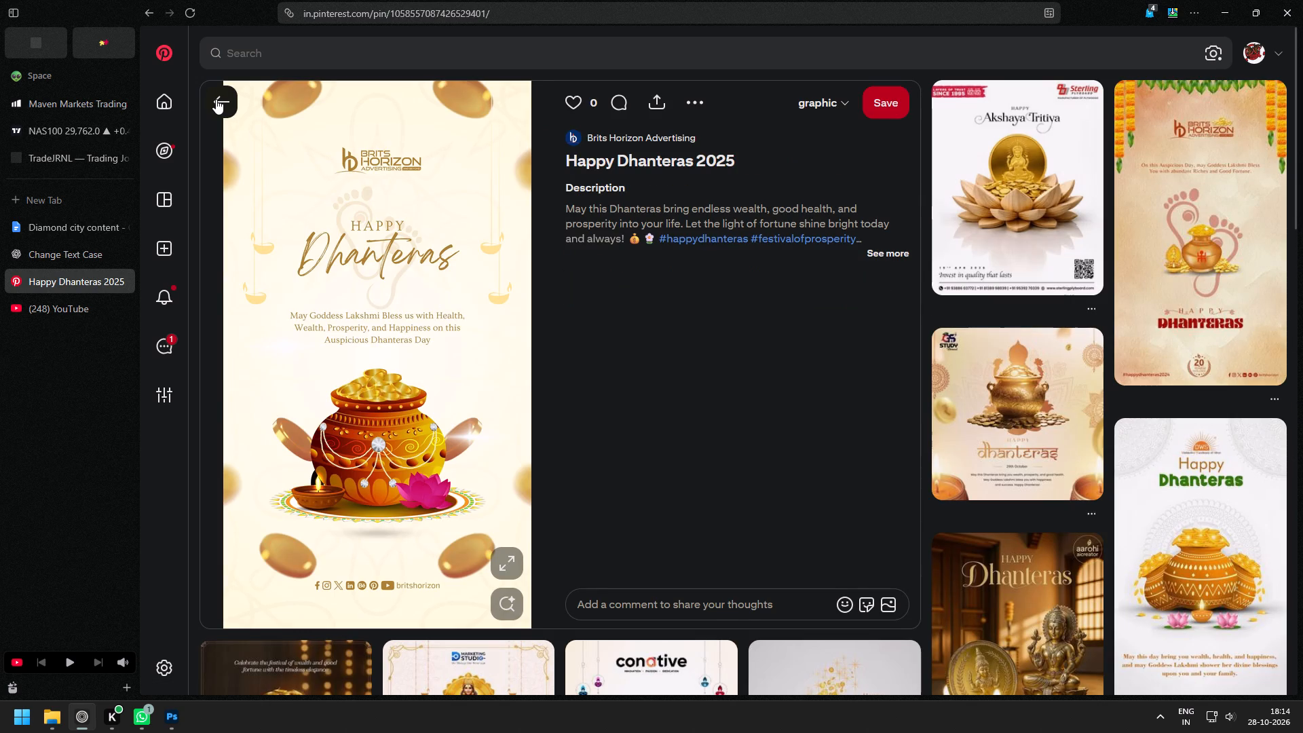
right_click(356, 291)
left_click(387, 342)
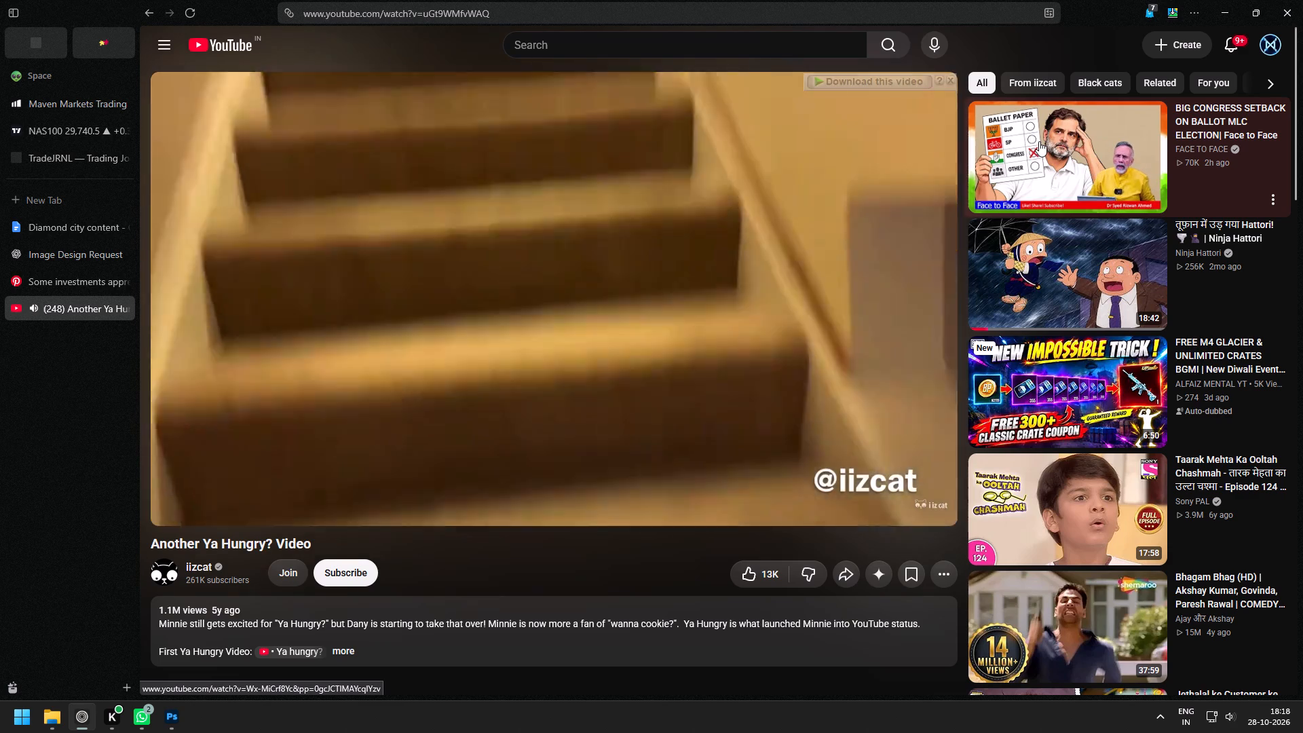
left_click(1039, 141)
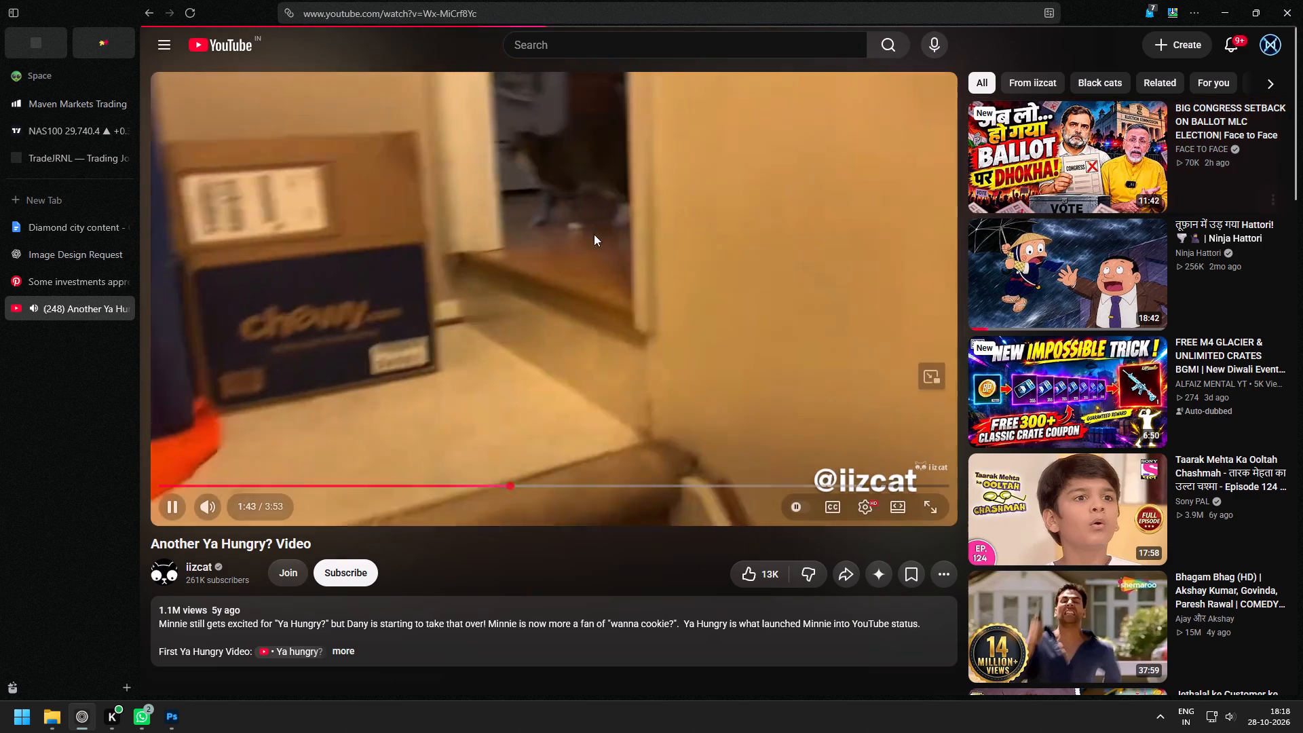
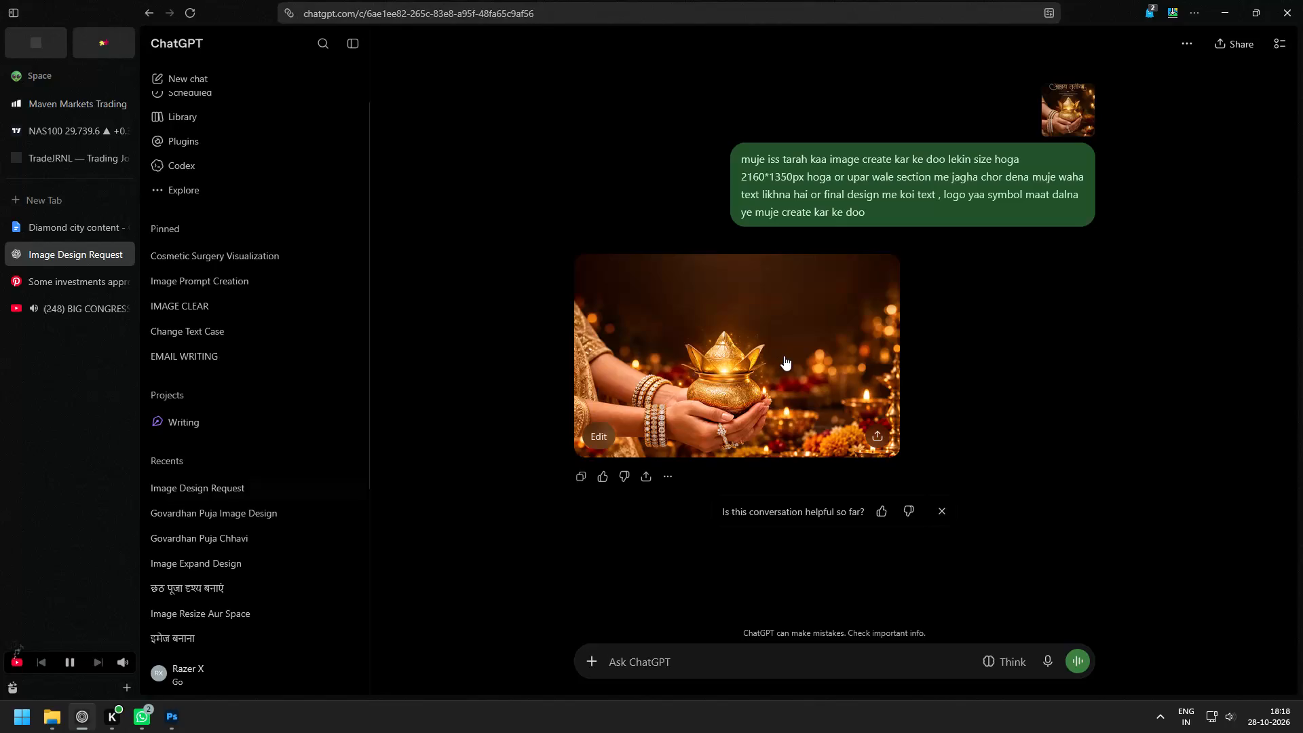
Download the generated golden kalash image from ChatGPT.
left_click(1072, 33)
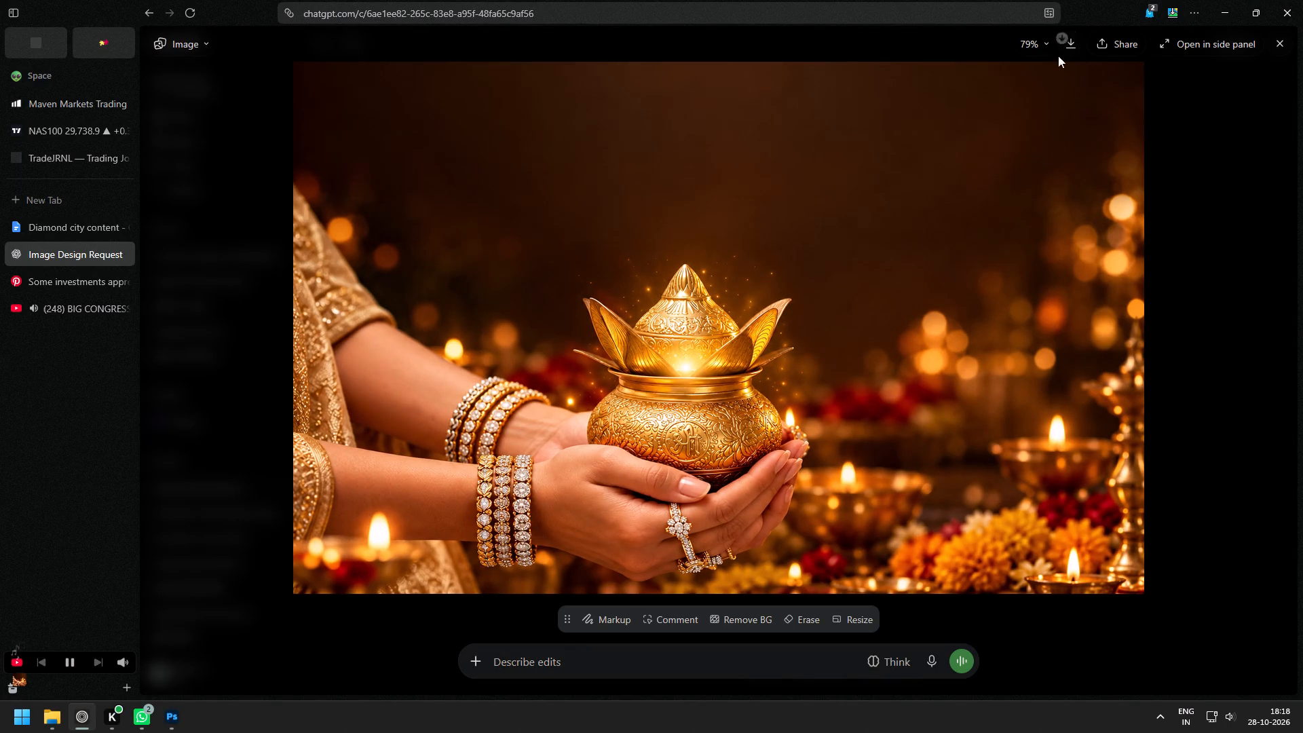
Place the kalash image from the Downloads folder into the Photoshop document and scale it to fill the 2160 x 1350 px canvas.
left_click(171, 721)
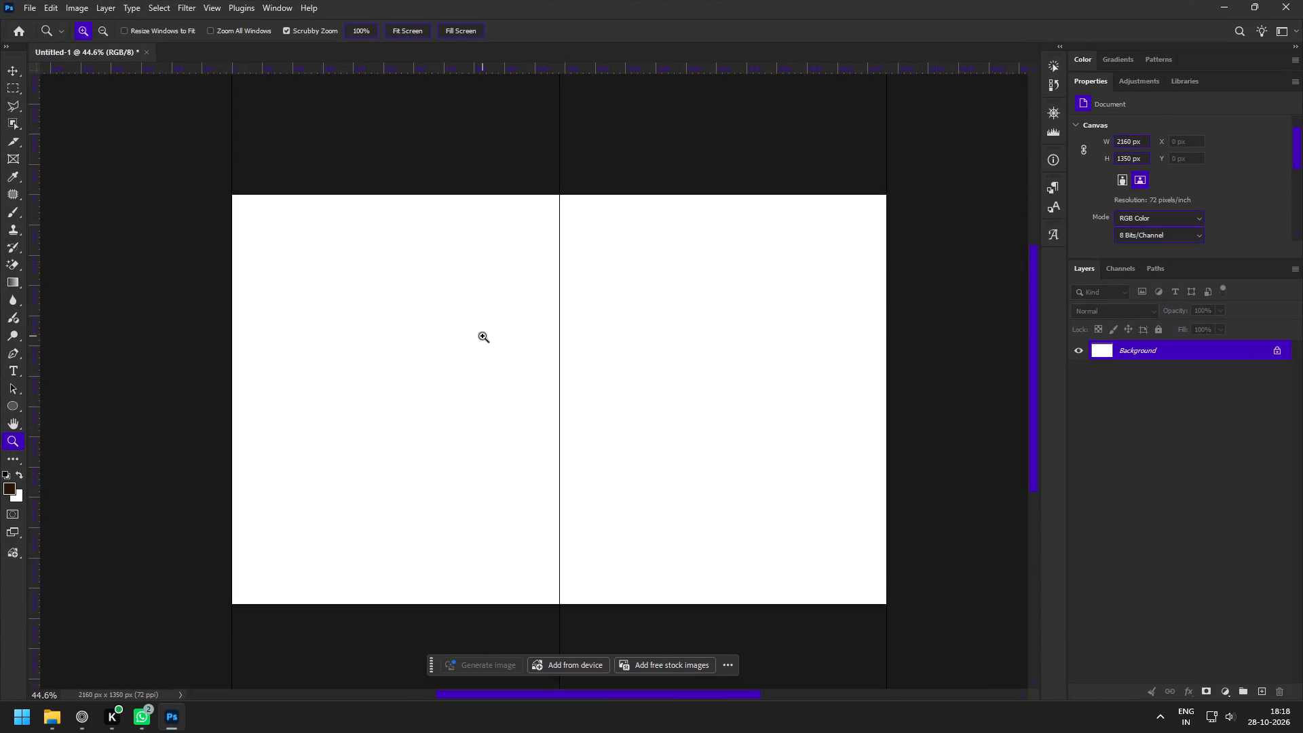
left_click(44, 719)
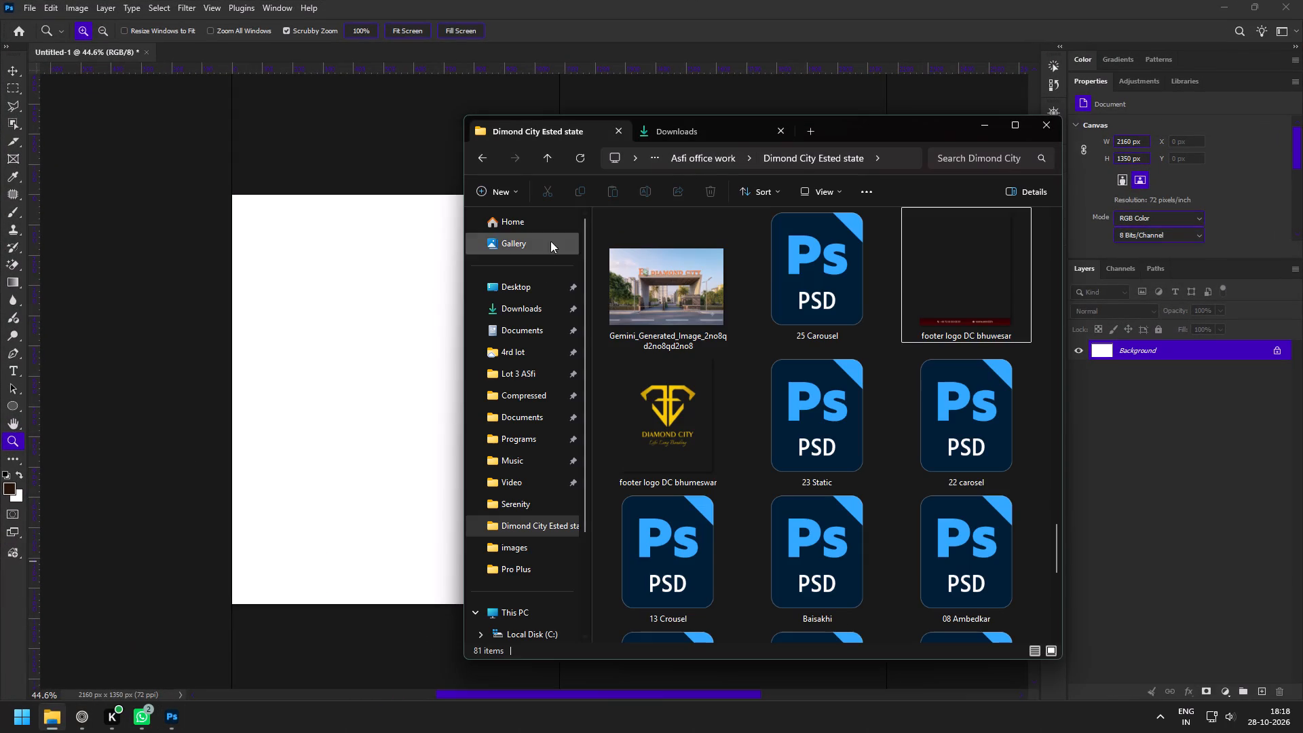
left_click(511, 313)
left_click(721, 314)
left_click_drag(677, 326, 356, 338)
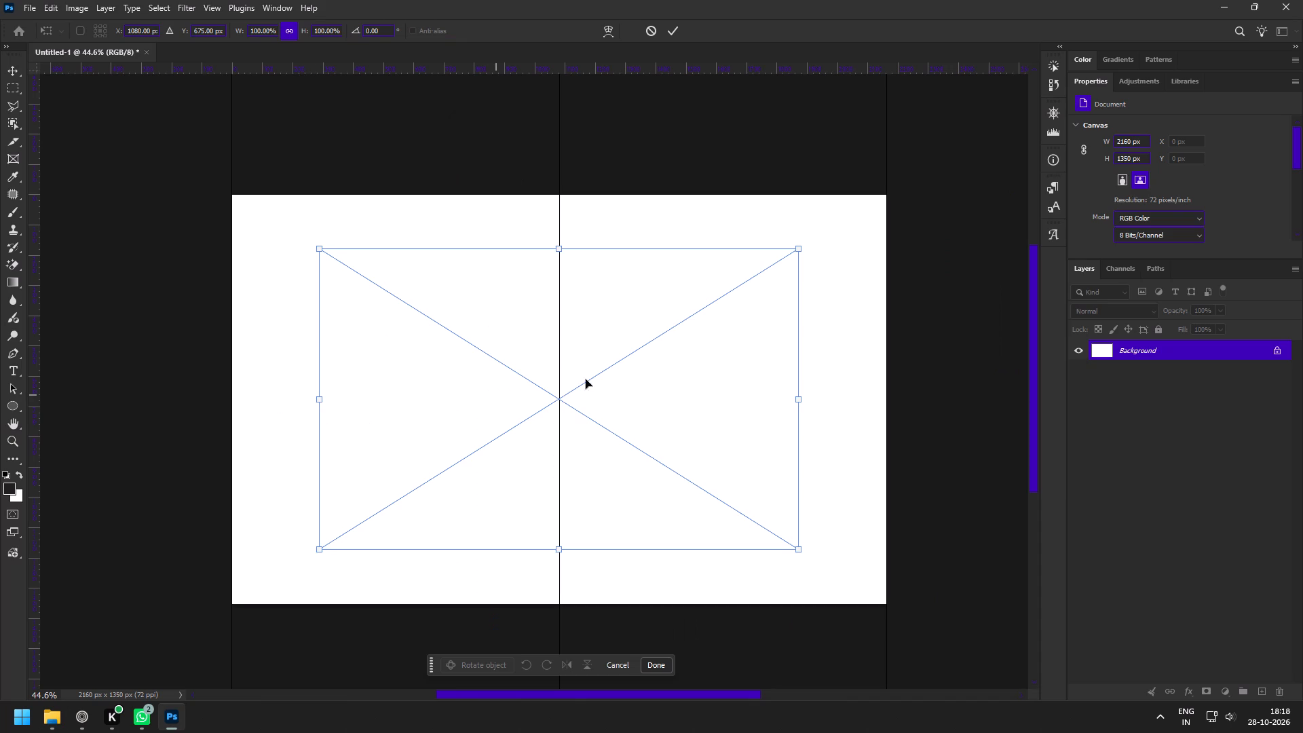
left_click_drag(795, 403, 884, 396, "alt")
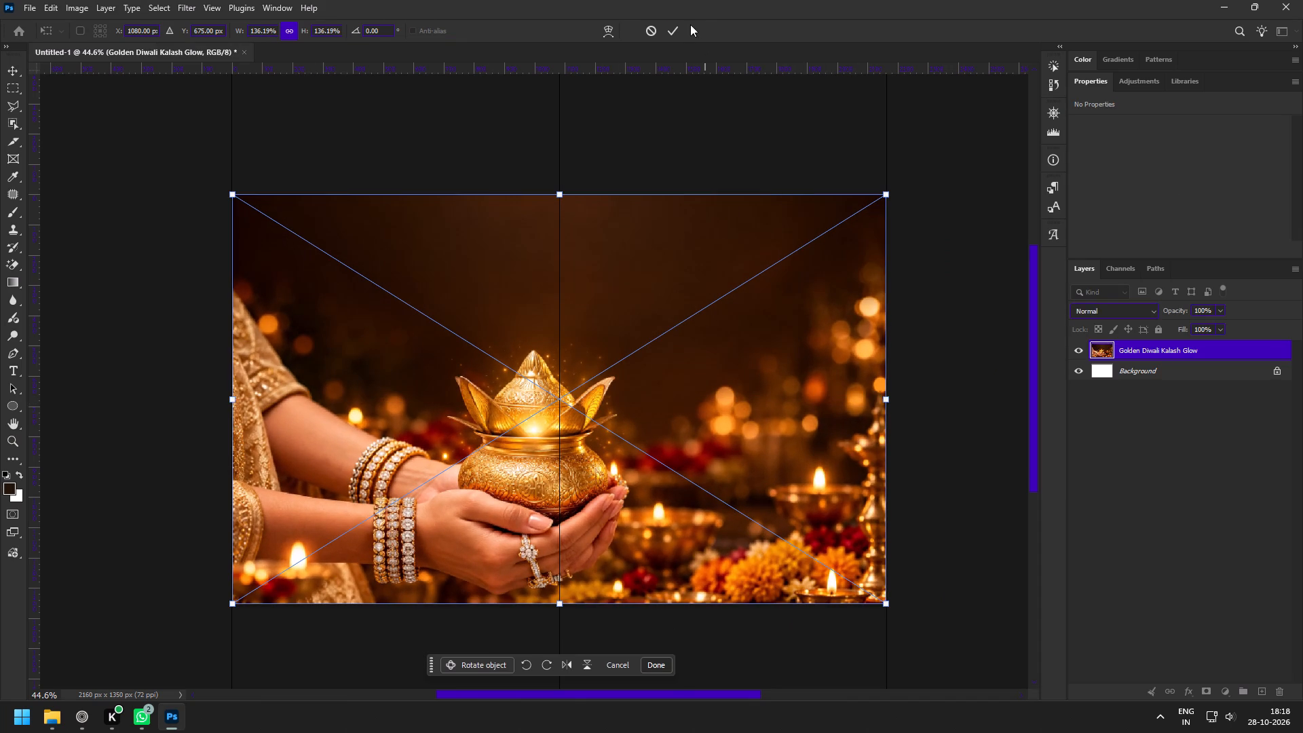
left_click(668, 33)
Add a "Lorem Ipsum" placeholder text layer in the dark upper area of the first tile, keeping Montserrat SemiBold.
key("z")
left_click_drag(299, 307, 328, 326)
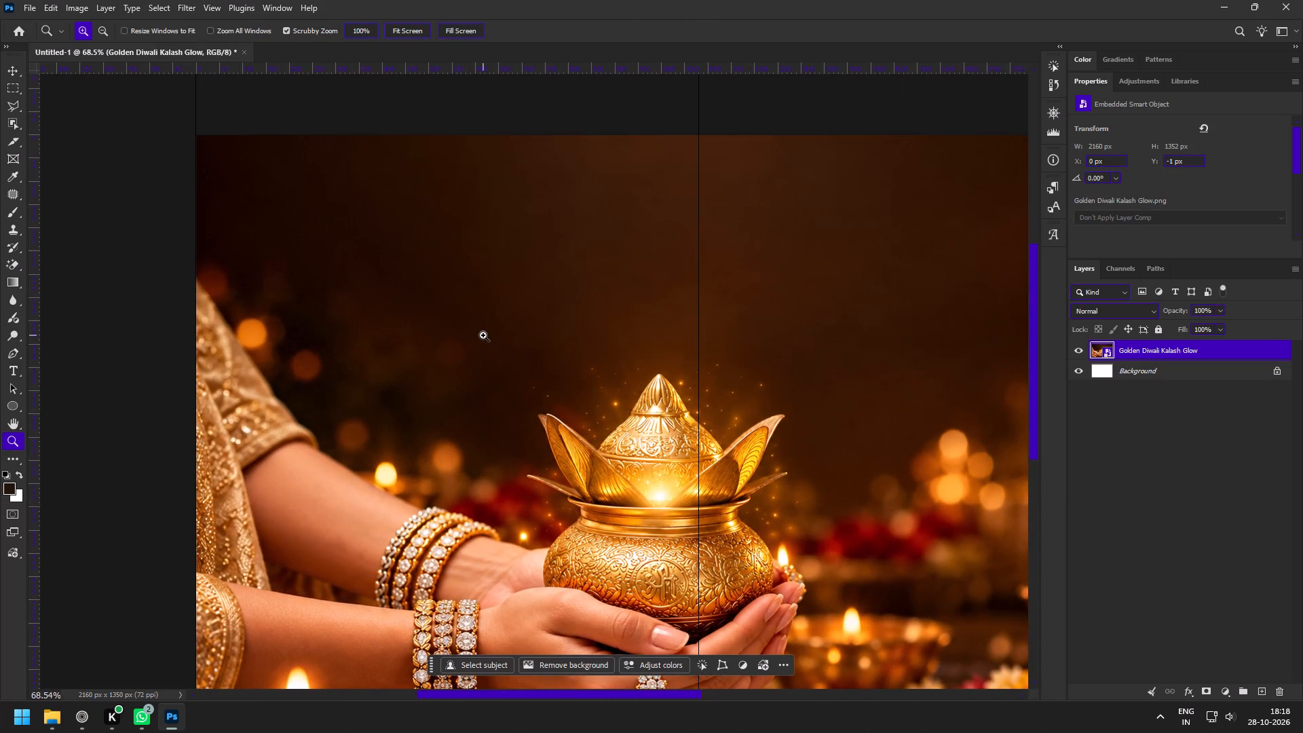
key("t")
left_click(314, 262)
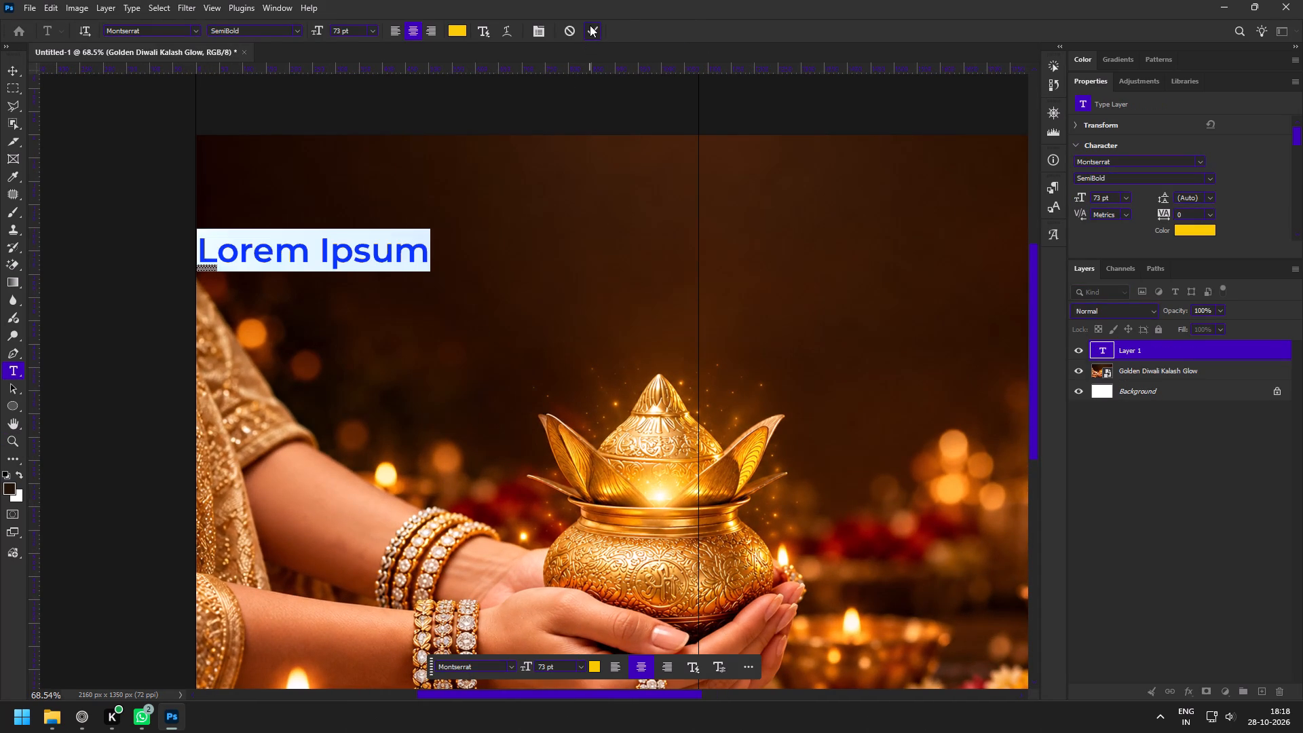
left_click(590, 25)
left_click(1198, 162)
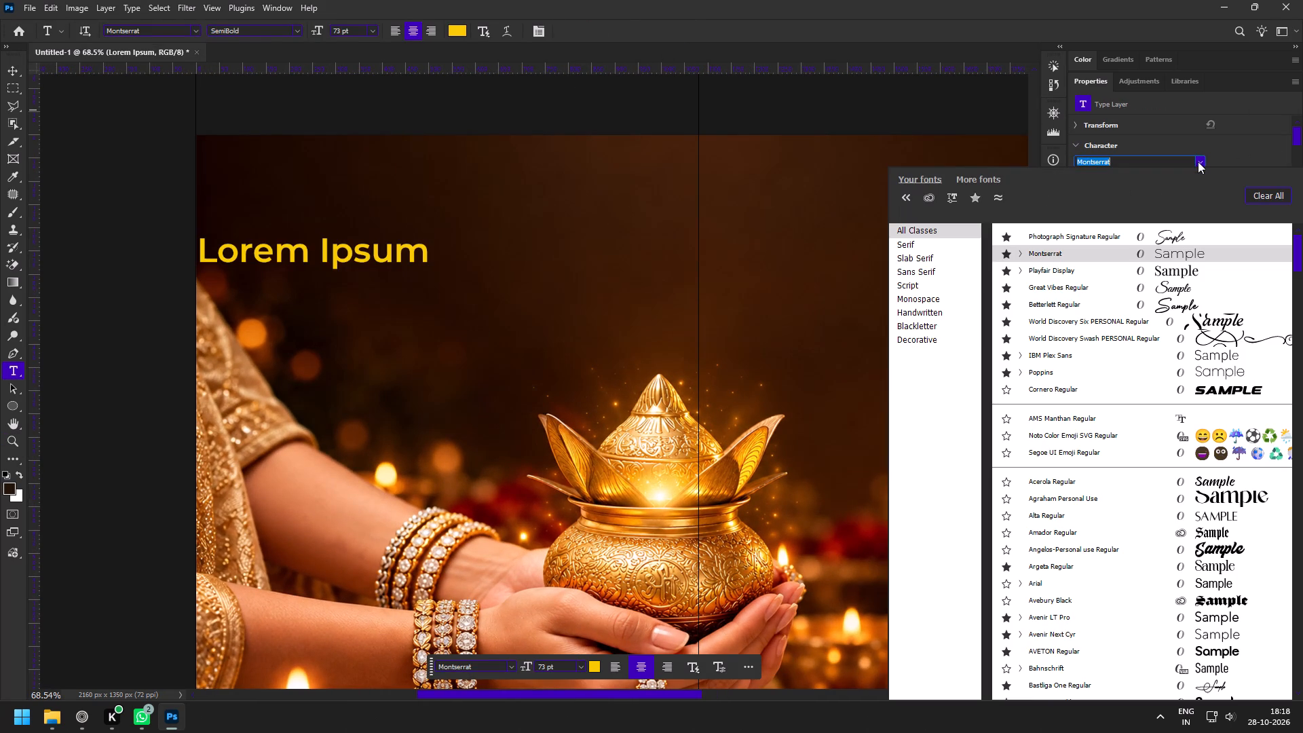
left_click(13, 68)
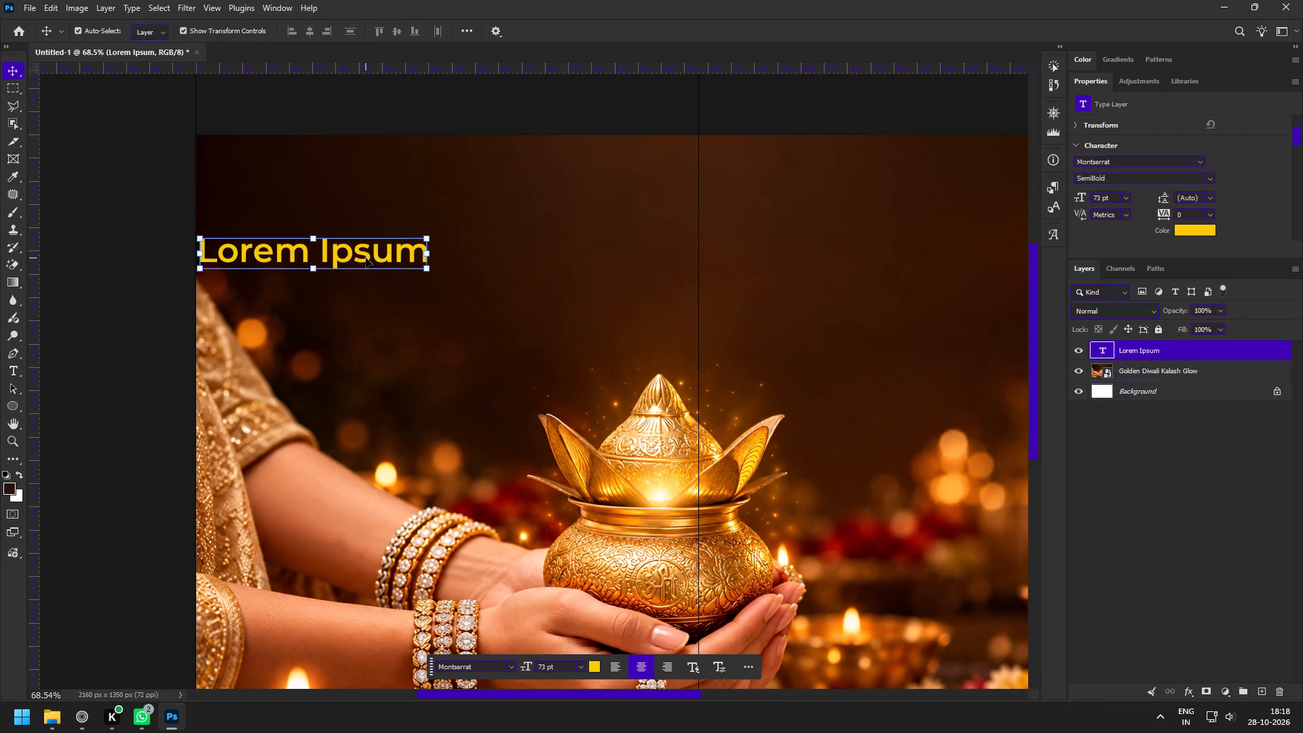
Move the placeholder text to the second tile and duplicate it back into the upper area of the first tile.
left_click_drag(358, 252, 953, 289)
left_click_drag(953, 289, 504, 257, "alt")
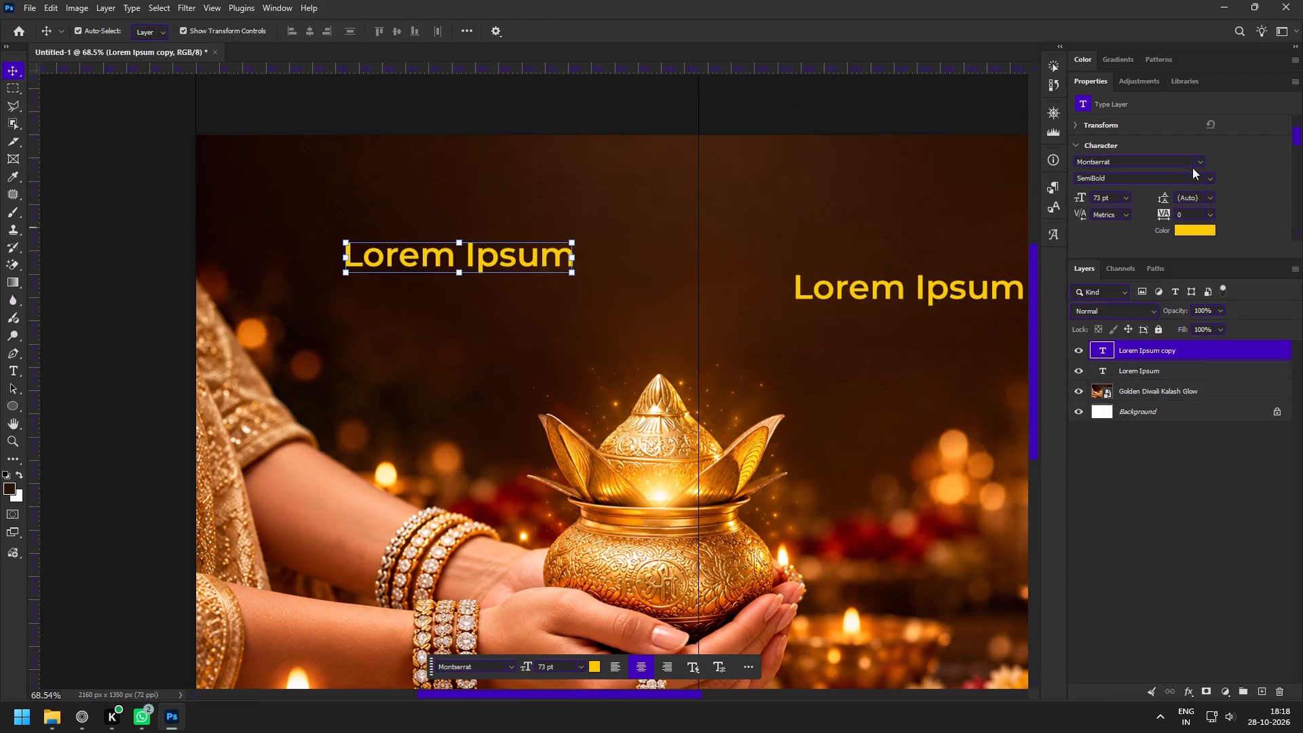
Set the first tile's placeholder text to the Playfair Display font in Bold Italic.
left_click(1201, 163)
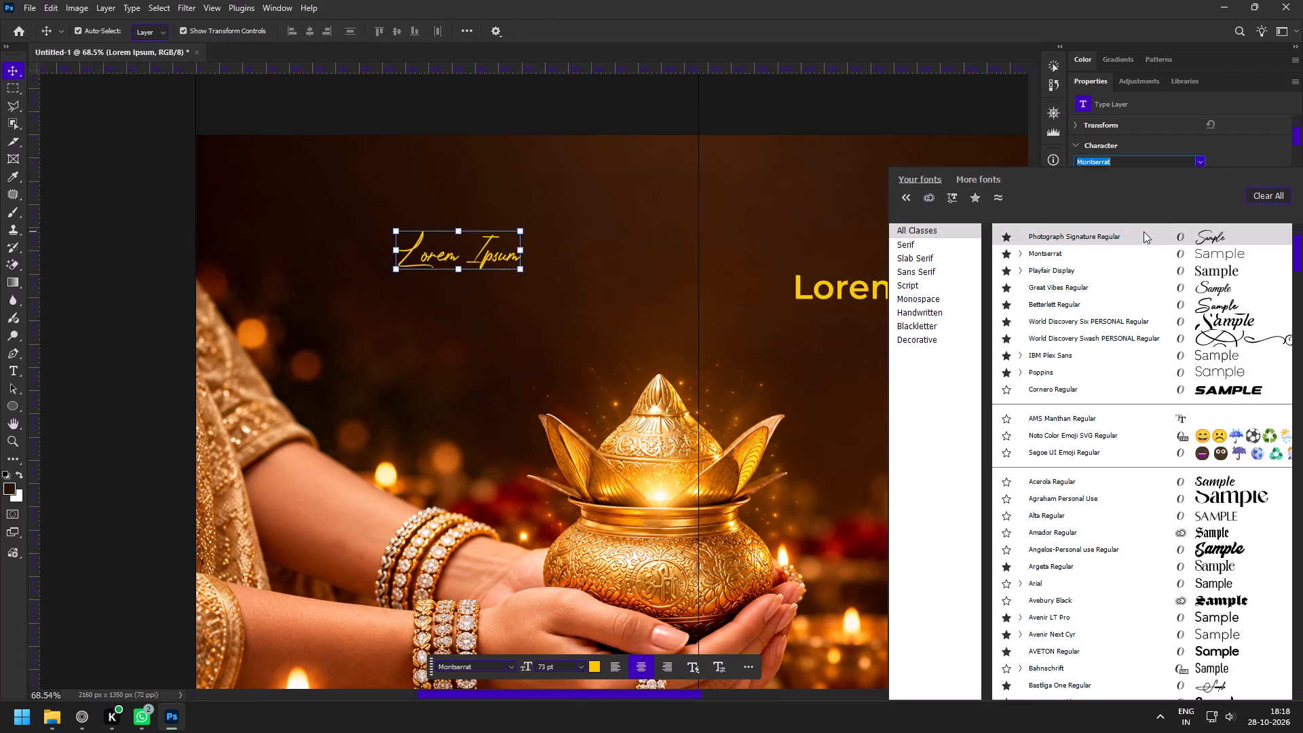
scroll(1125, 254, "up", 3)
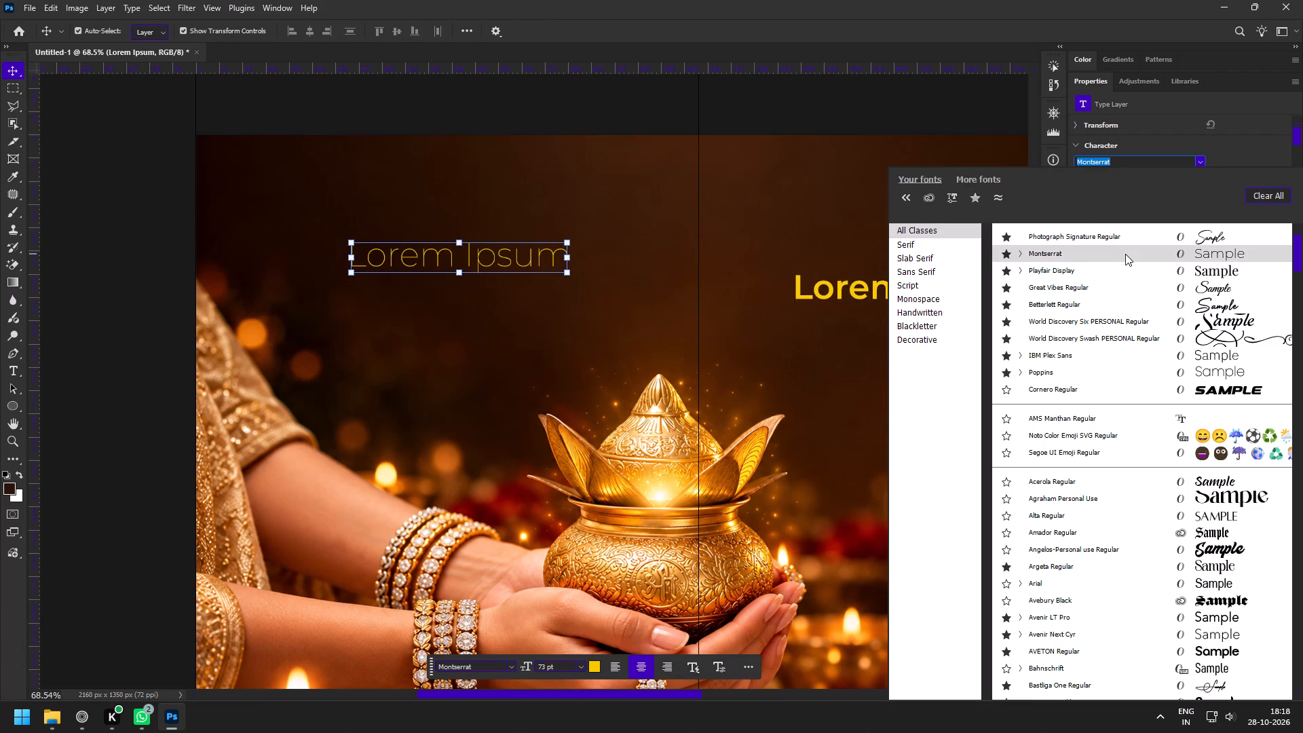
left_click(1093, 275)
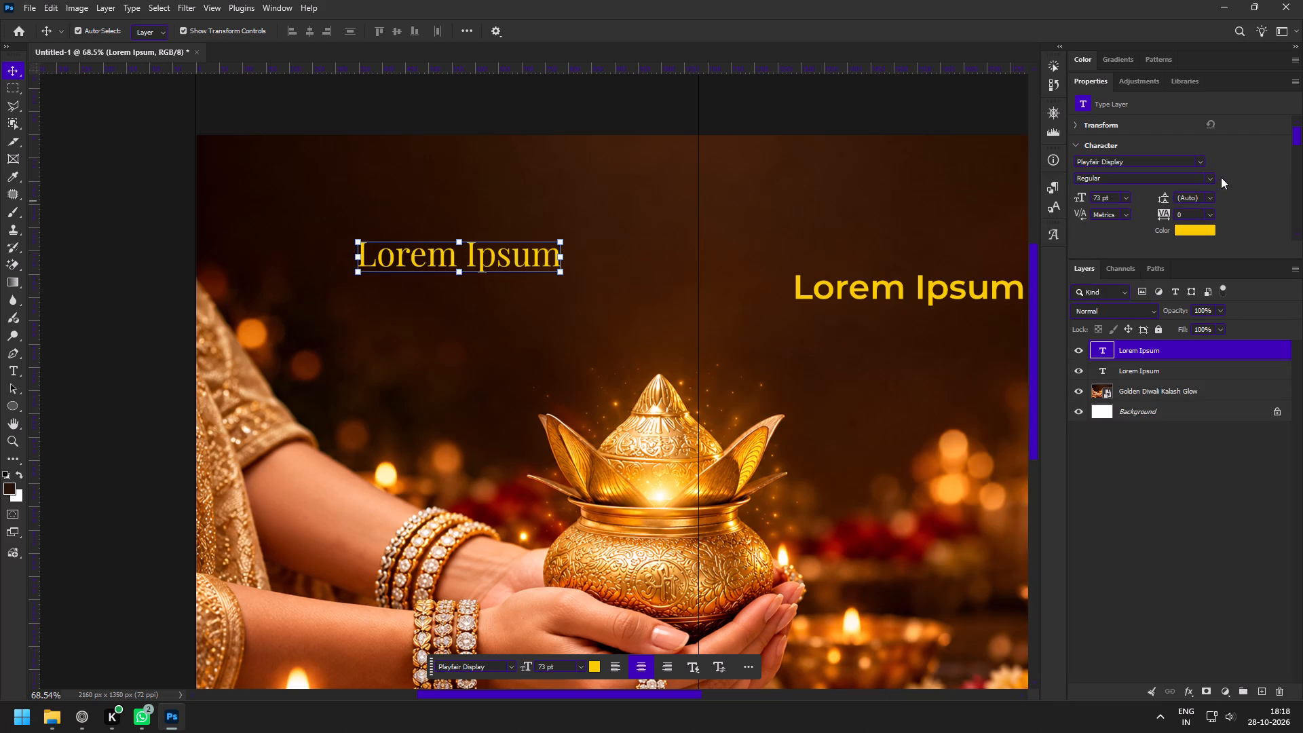
left_click(1221, 177)
left_click(1212, 174)
left_click(1139, 312)
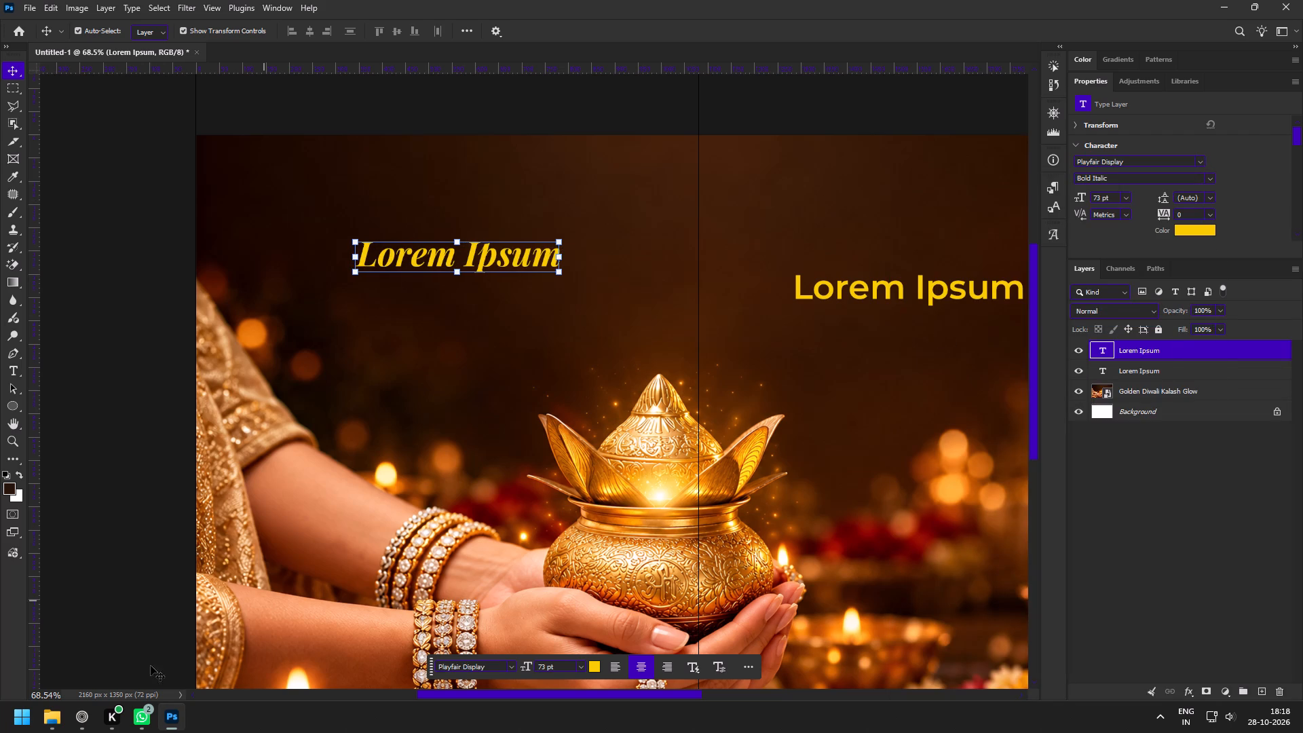
Switch to the browser and look over the YouTube video and the Pinterest Akshaya Tritiya reference design.
left_click(83, 720)
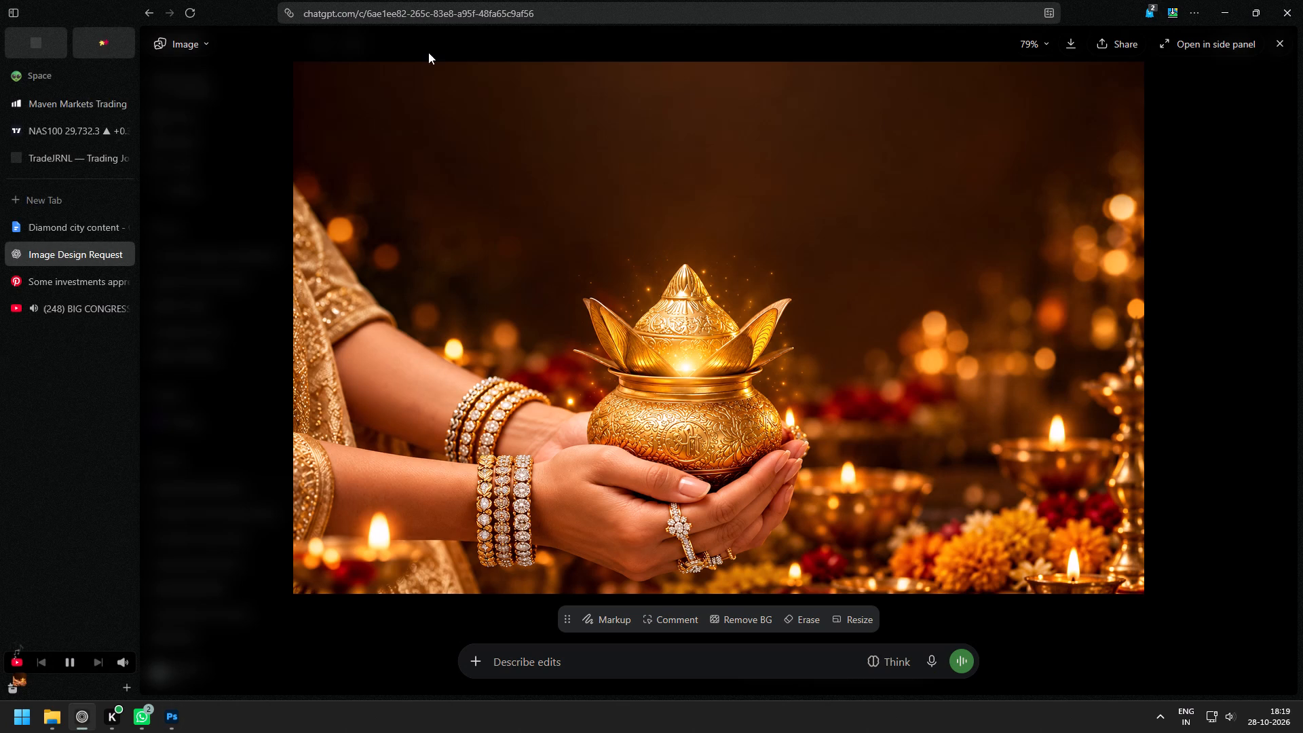
left_click(87, 292)
left_click(83, 302)
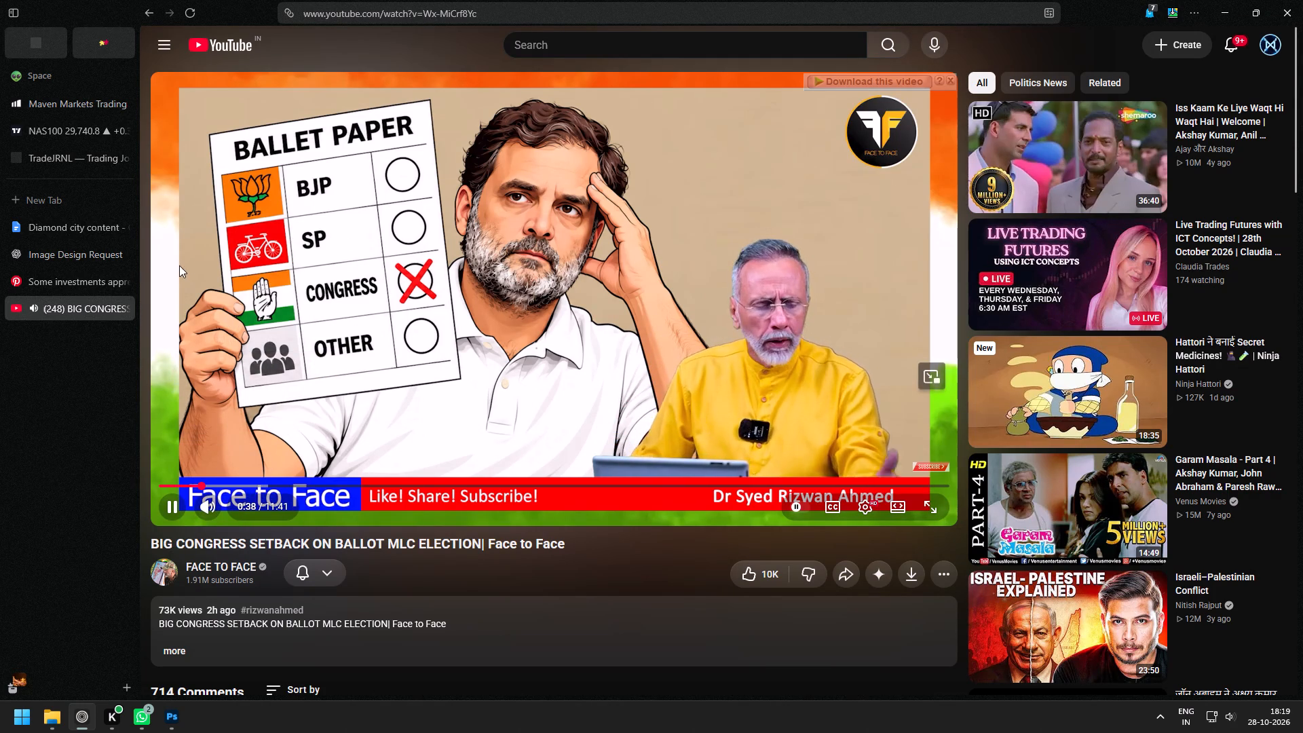
left_click(60, 269)
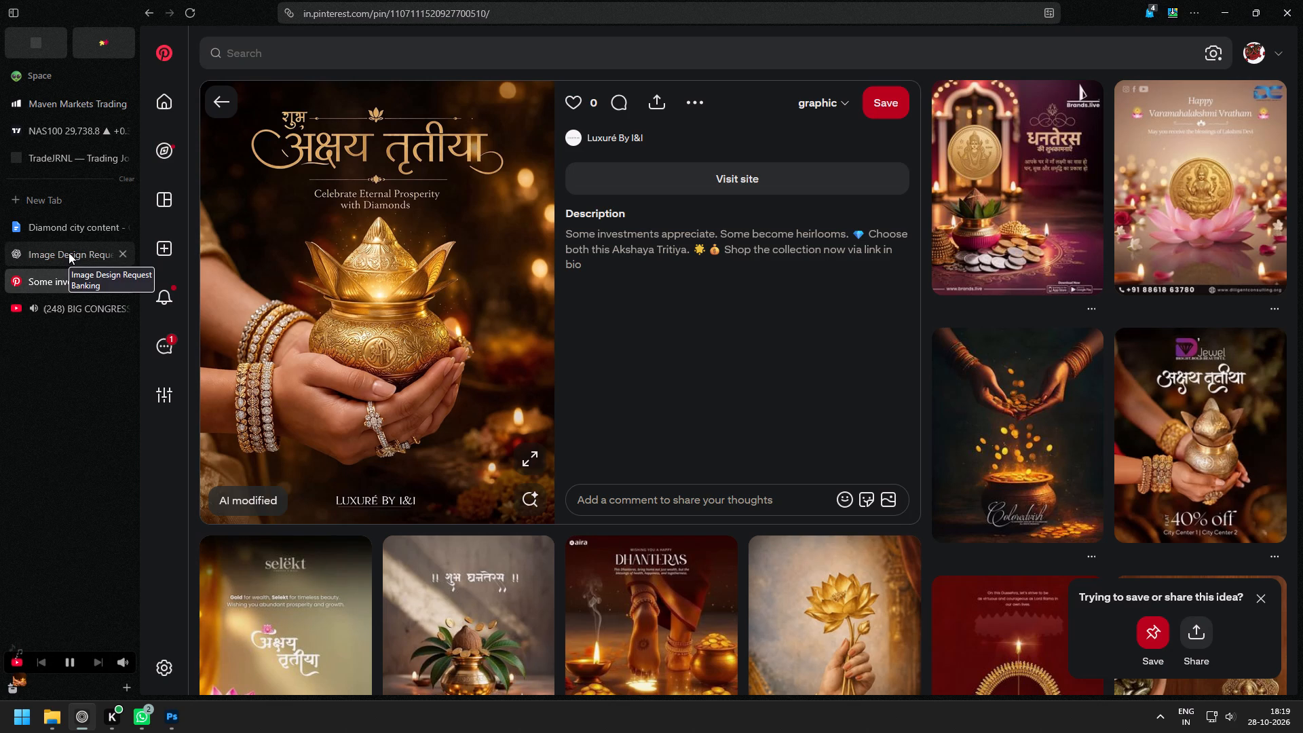
left_click(69, 252)
Copy "This Dhanteras" from the Diamond city content document and replace the first tile's placeholder with it in Photoshop.
left_click(64, 228)
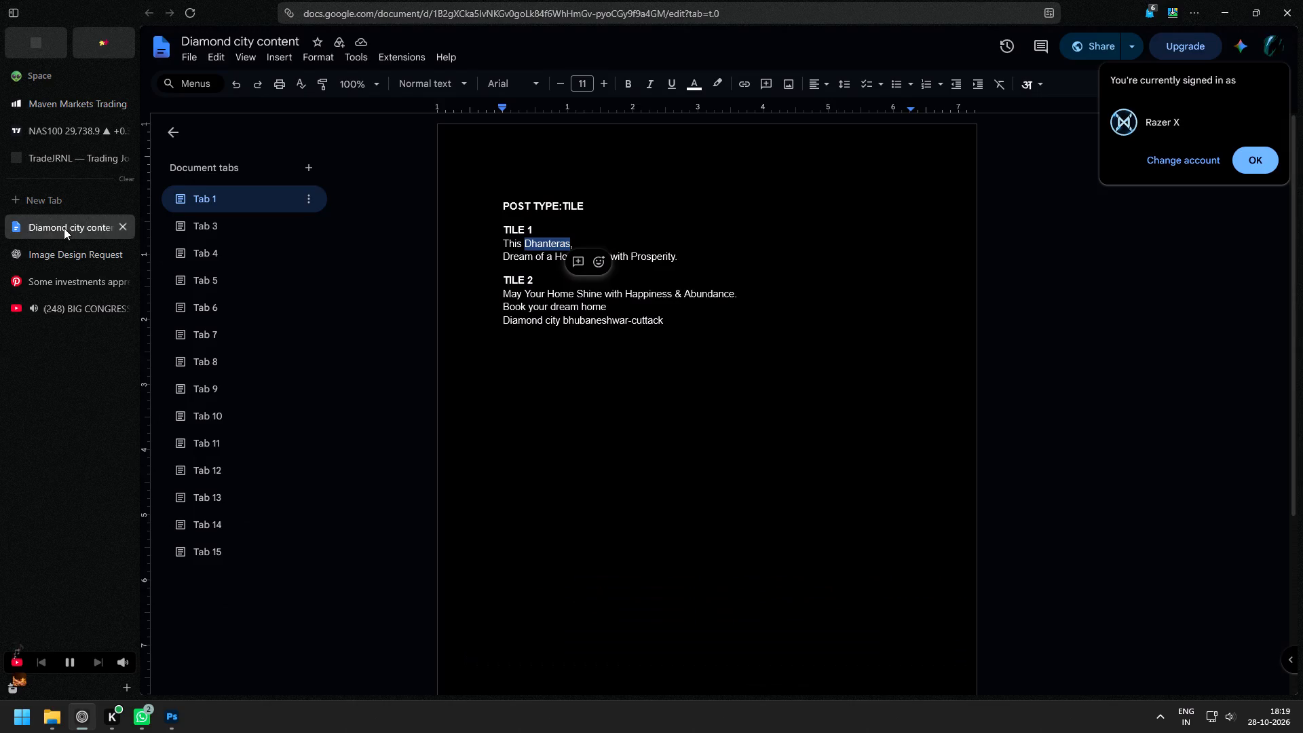
left_click(486, 244)
left_click_drag(468, 246, 569, 244)
key("ctrl+c")
left_click(172, 707)
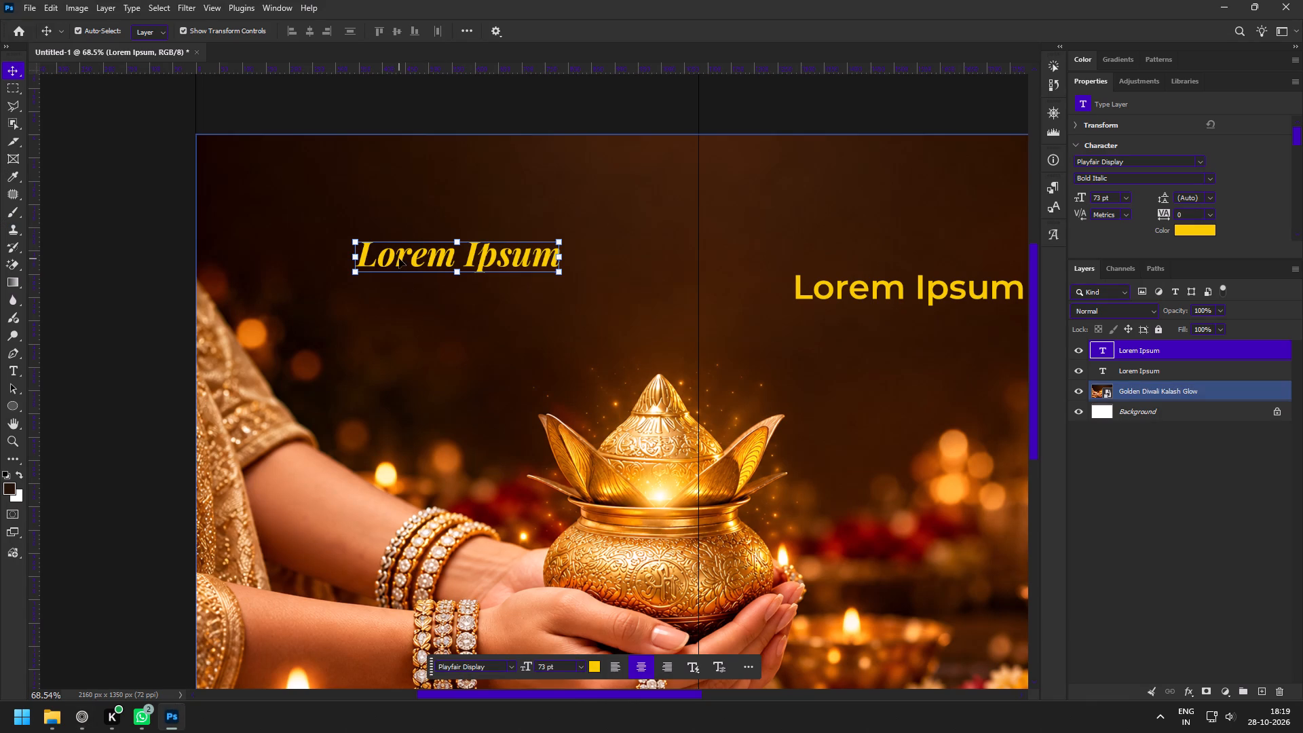
double_click(399, 259)
key("ctrl+v")
key("ctrl+Return")
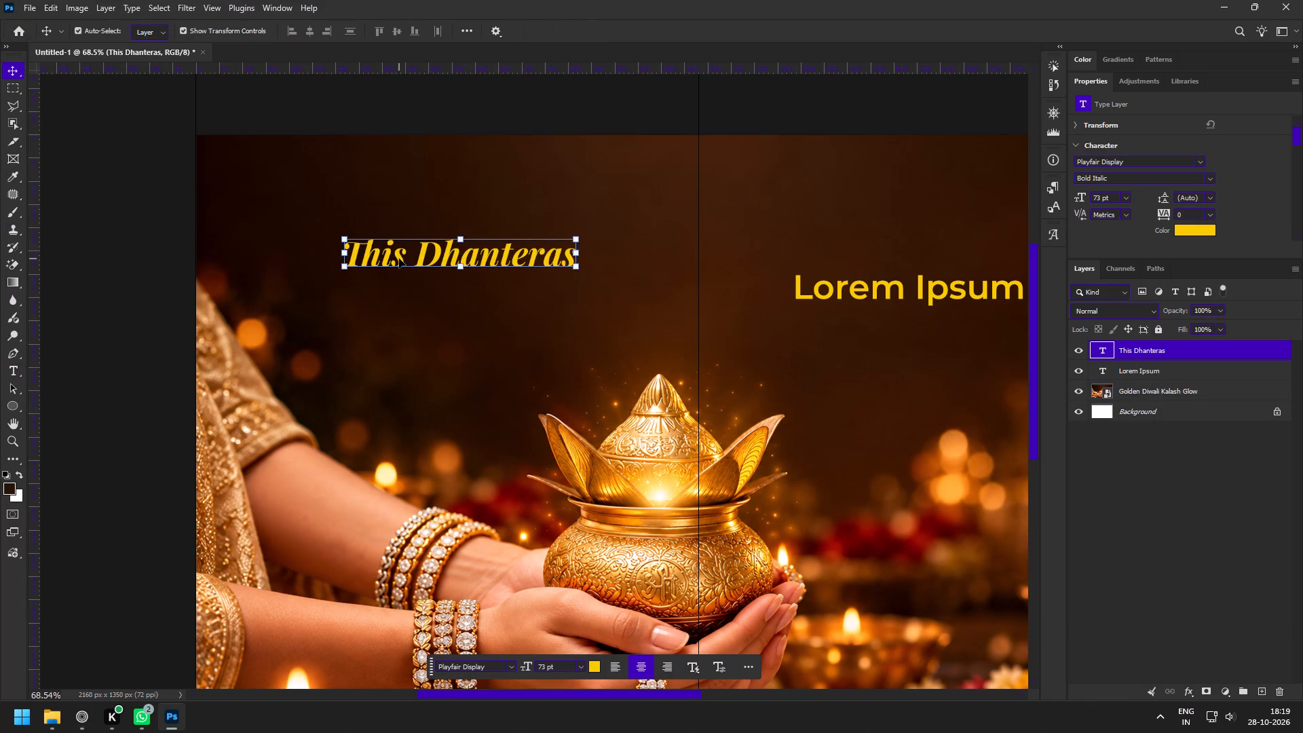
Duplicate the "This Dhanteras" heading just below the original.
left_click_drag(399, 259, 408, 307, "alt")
Copy the line "Dream of a Home Filled with Prosperity." from the content document and return to Photoshop.
left_click(84, 715)
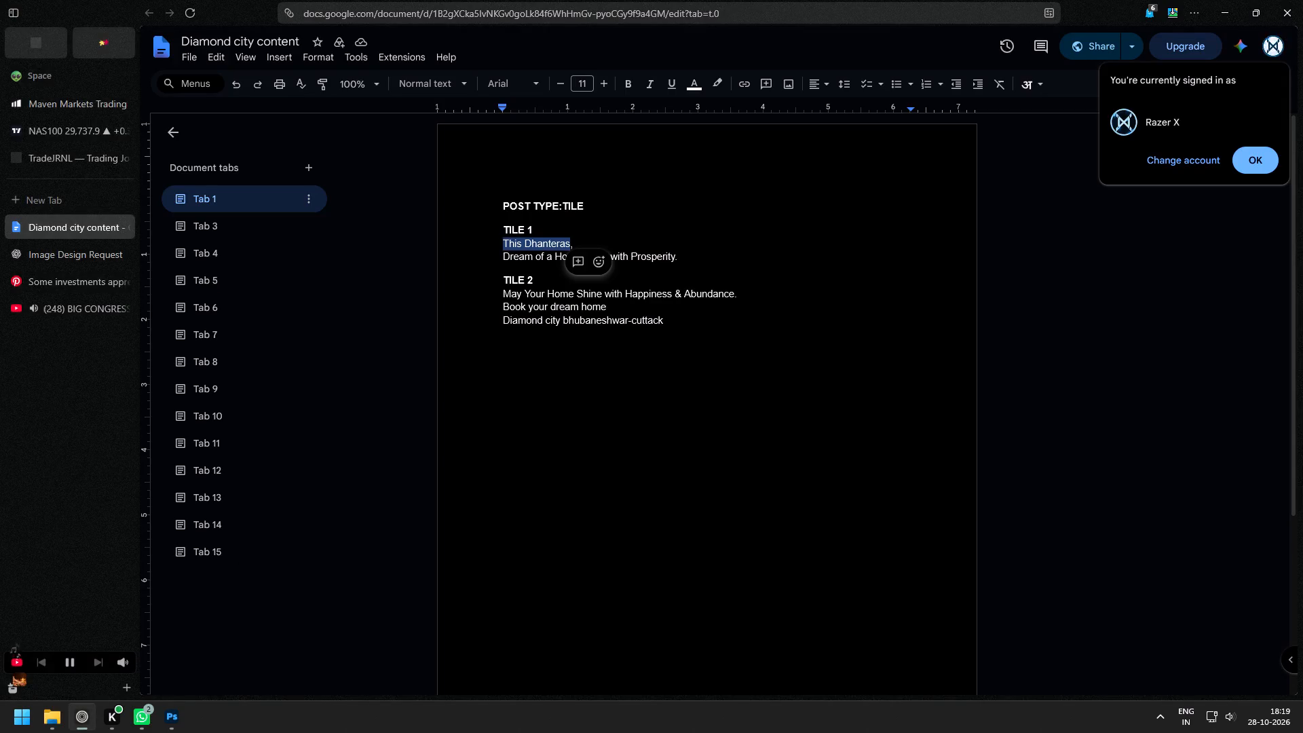
left_click_drag(487, 259, 769, 256)
key("ctrl+c")
left_click(174, 726)
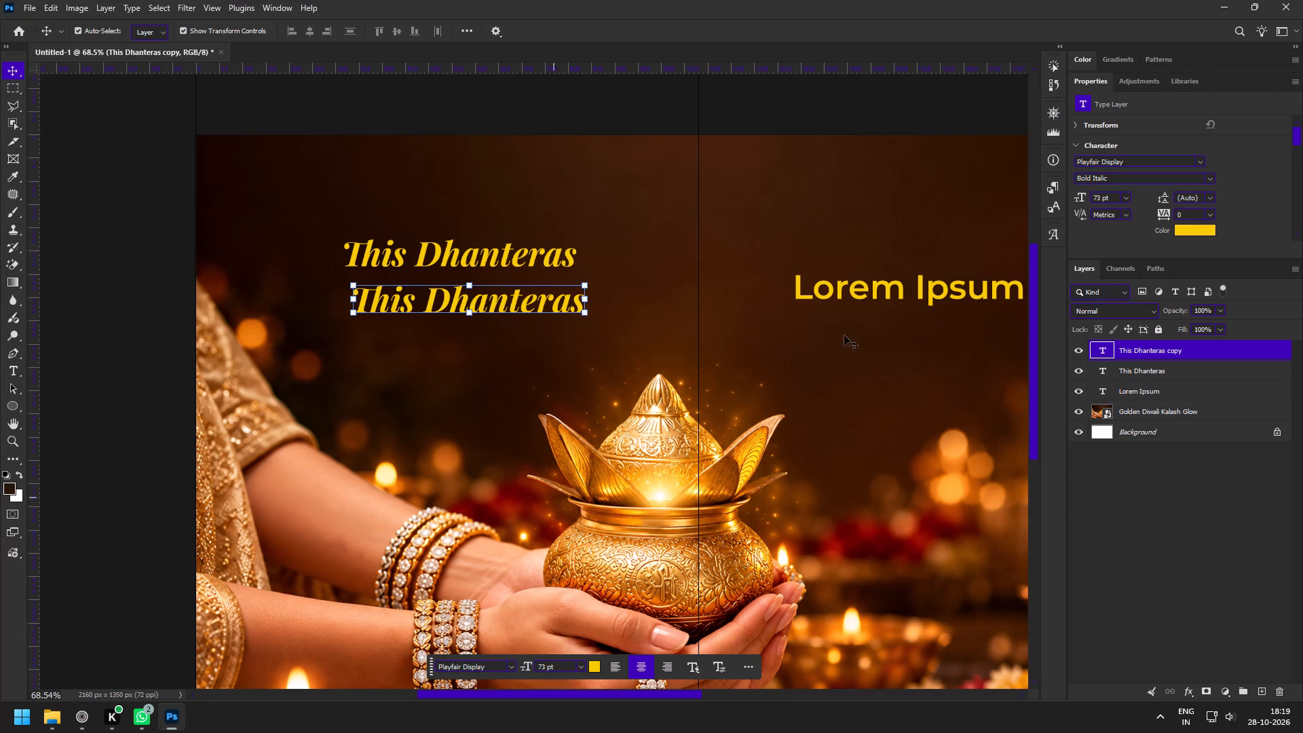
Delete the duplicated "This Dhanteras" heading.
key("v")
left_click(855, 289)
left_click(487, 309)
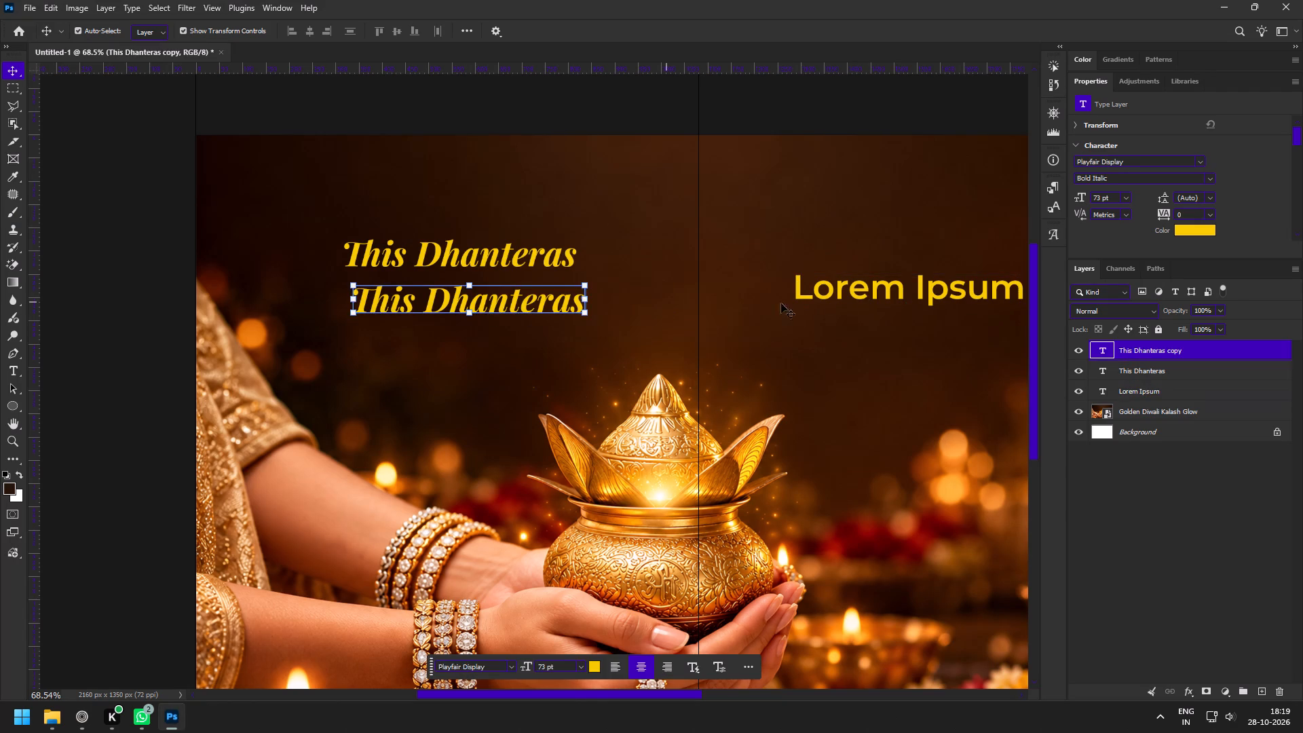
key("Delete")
Duplicate the Lorem Ipsum text below the heading and replace its content with "Dream of a Home Filled with Prosperity.".
left_click(844, 292)
left_click_drag(864, 294, 487, 370, "alt")
double_click(487, 370)
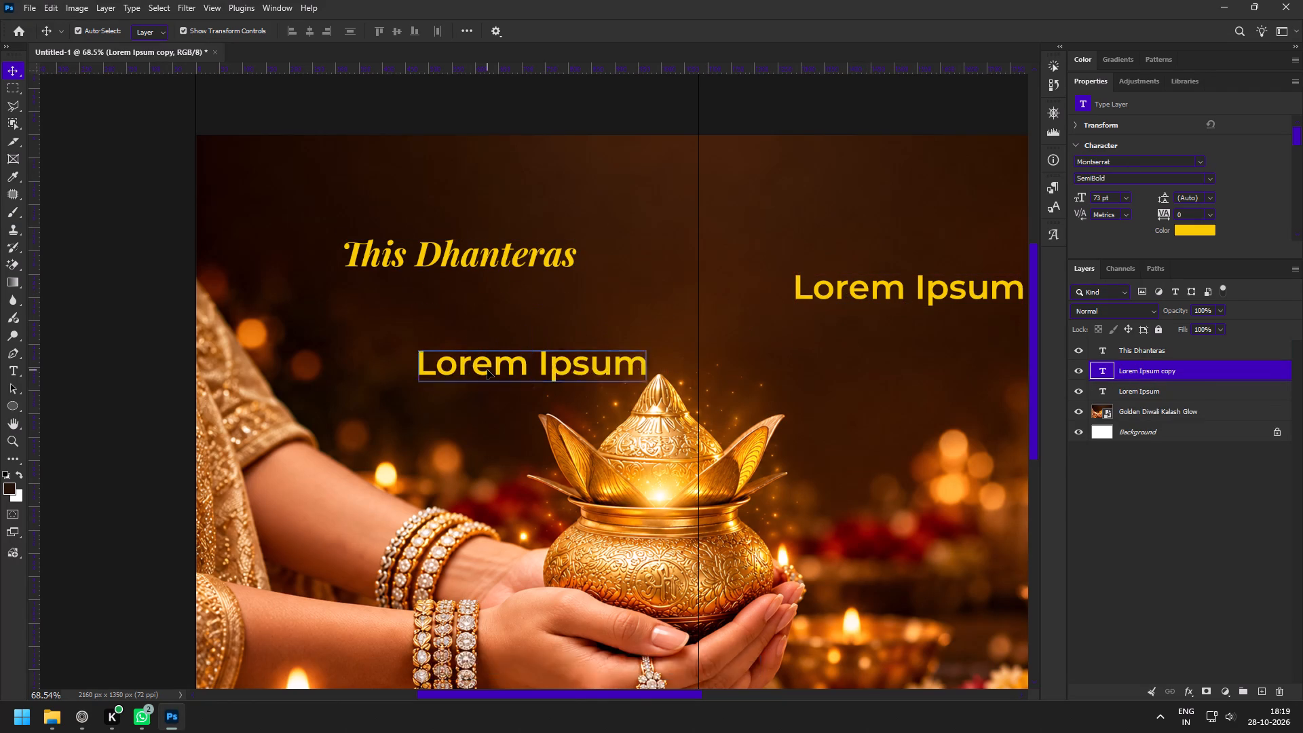
key("ctrl+v")
key("BackSpace")
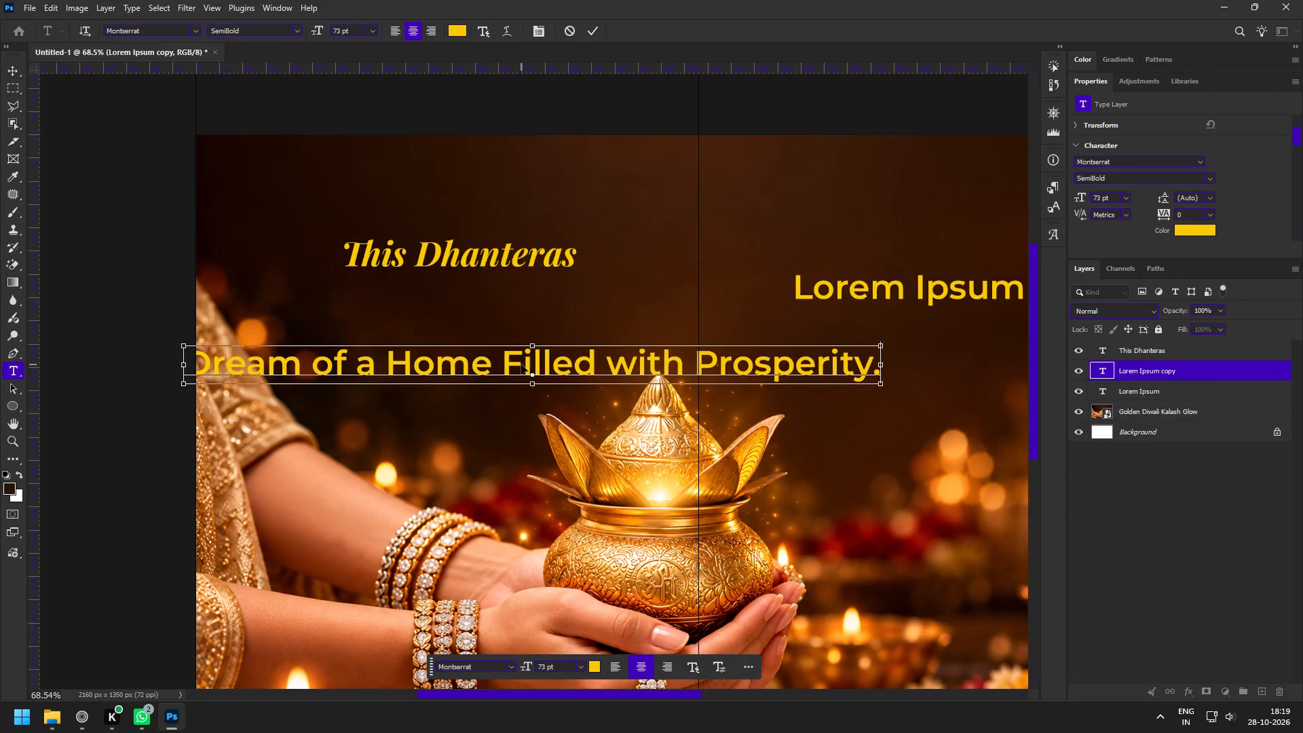
Set the "Dream of a Home Filled with Prosperity." line to Montserrat Medium Italic at 47 pt.
key("ctrl+a")
left_click(1208, 173)
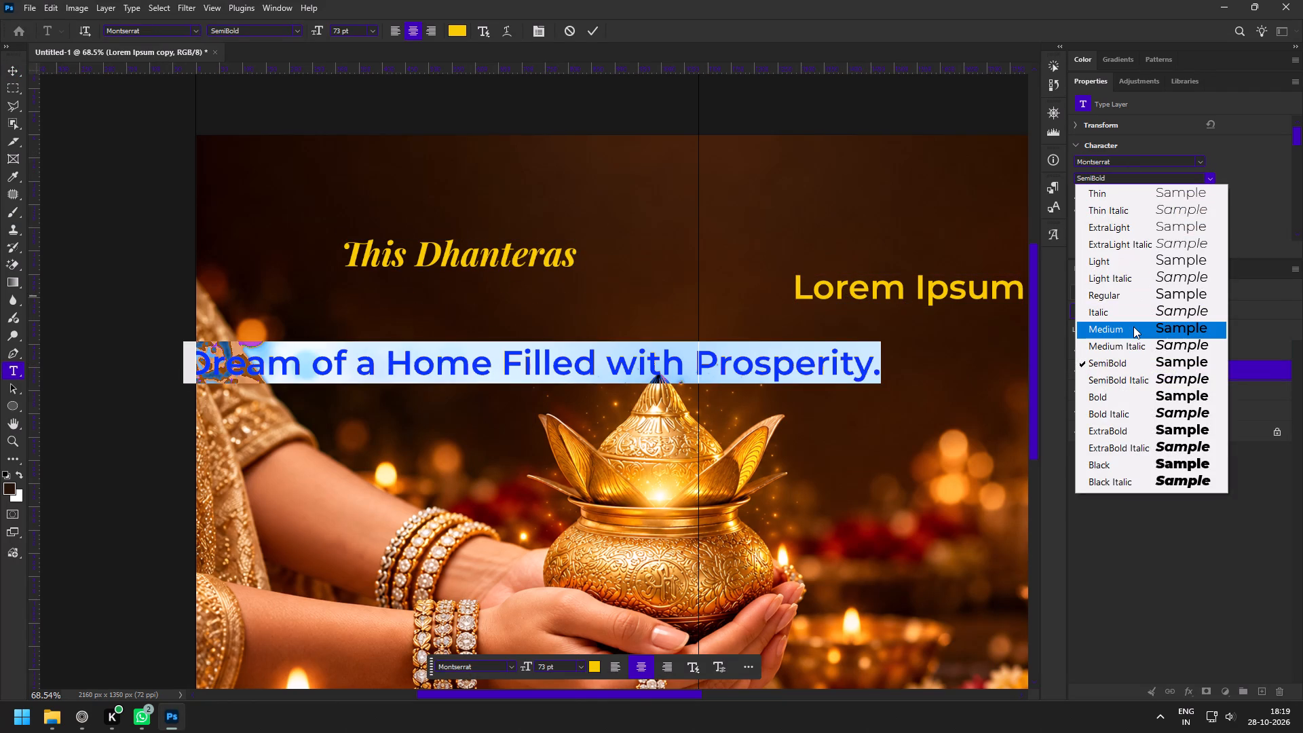
left_click(1145, 295)
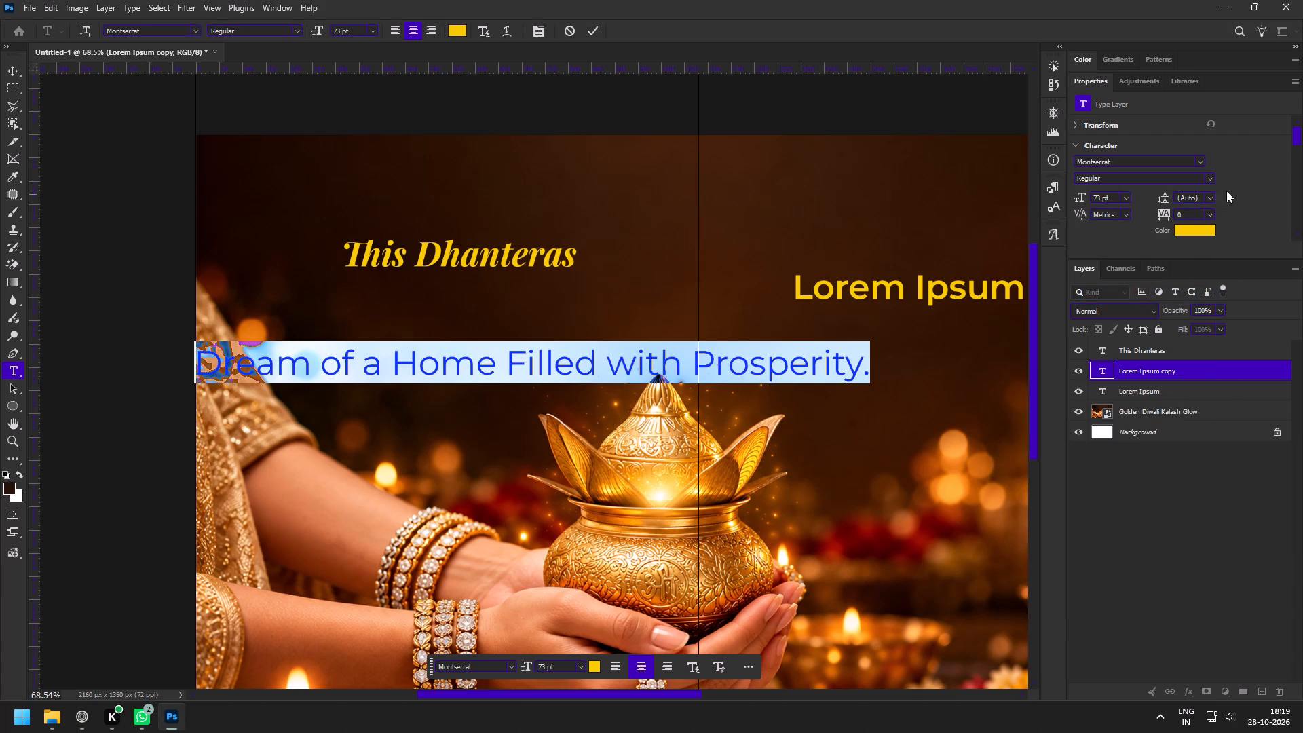
left_click(1210, 181)
left_click(1144, 350)
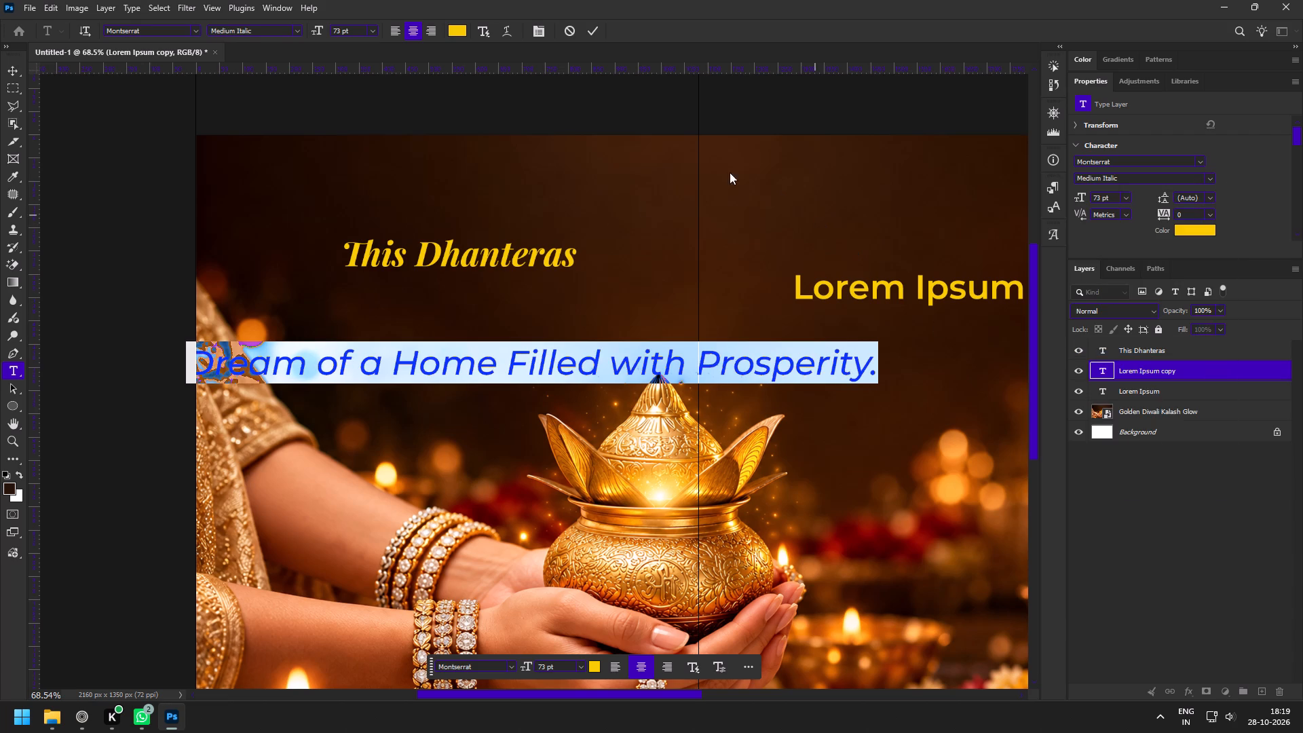
left_click_drag(319, 27, 310, 26)
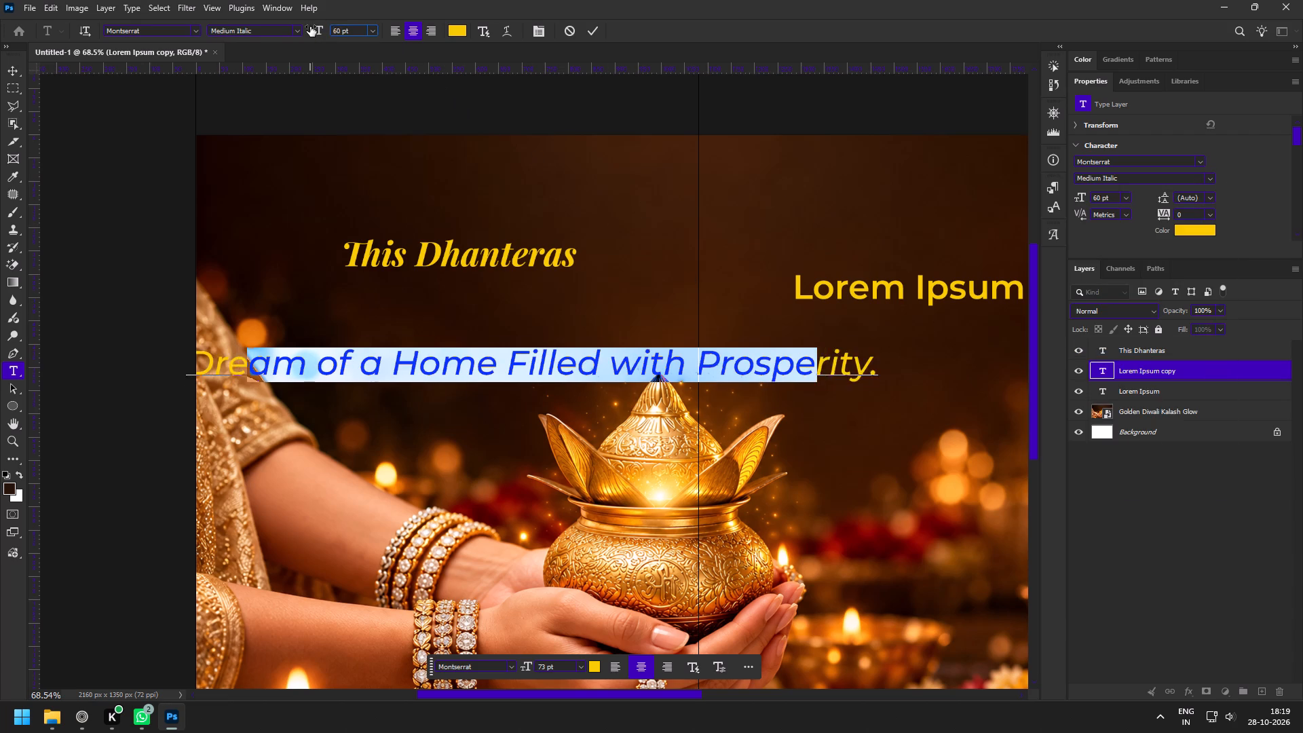
left_click_drag(310, 26, 301, 29)
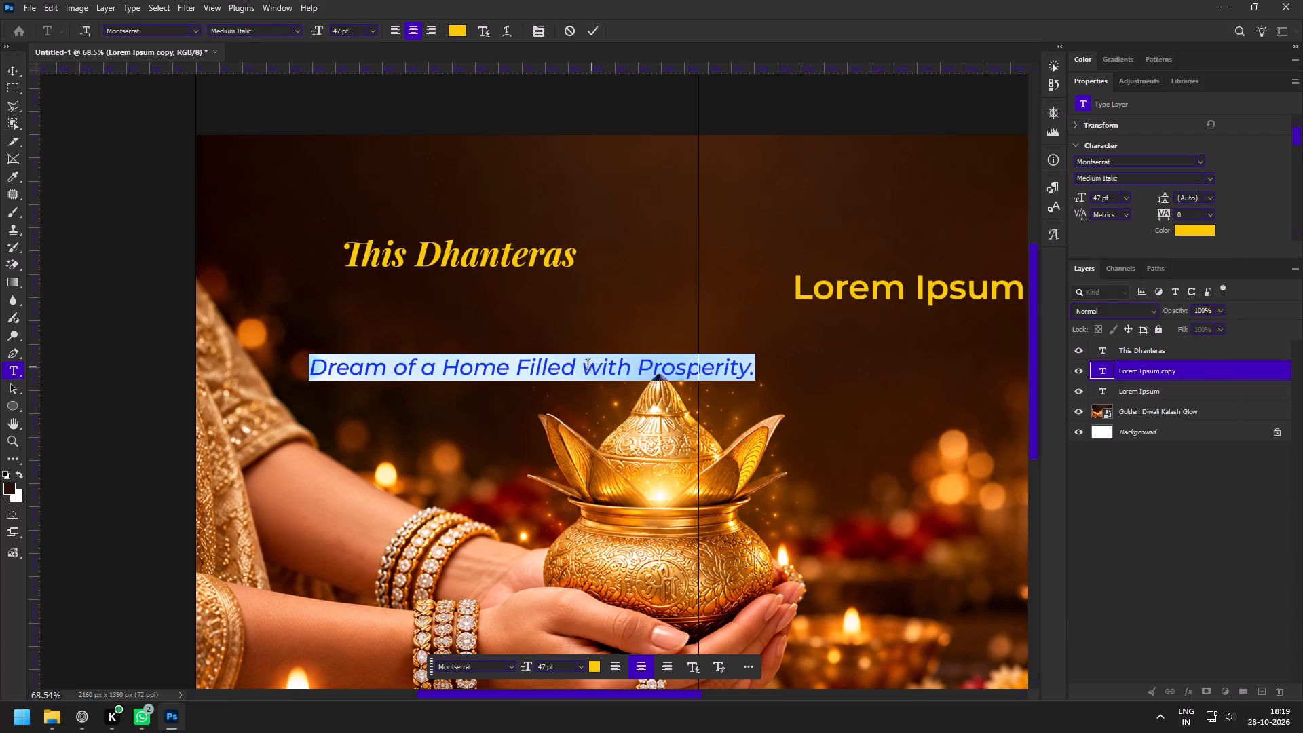
Break the subheading before "with Prosperity." and left-align its two lines.
left_click(587, 367)
key("Return")
key("ctrl+a")
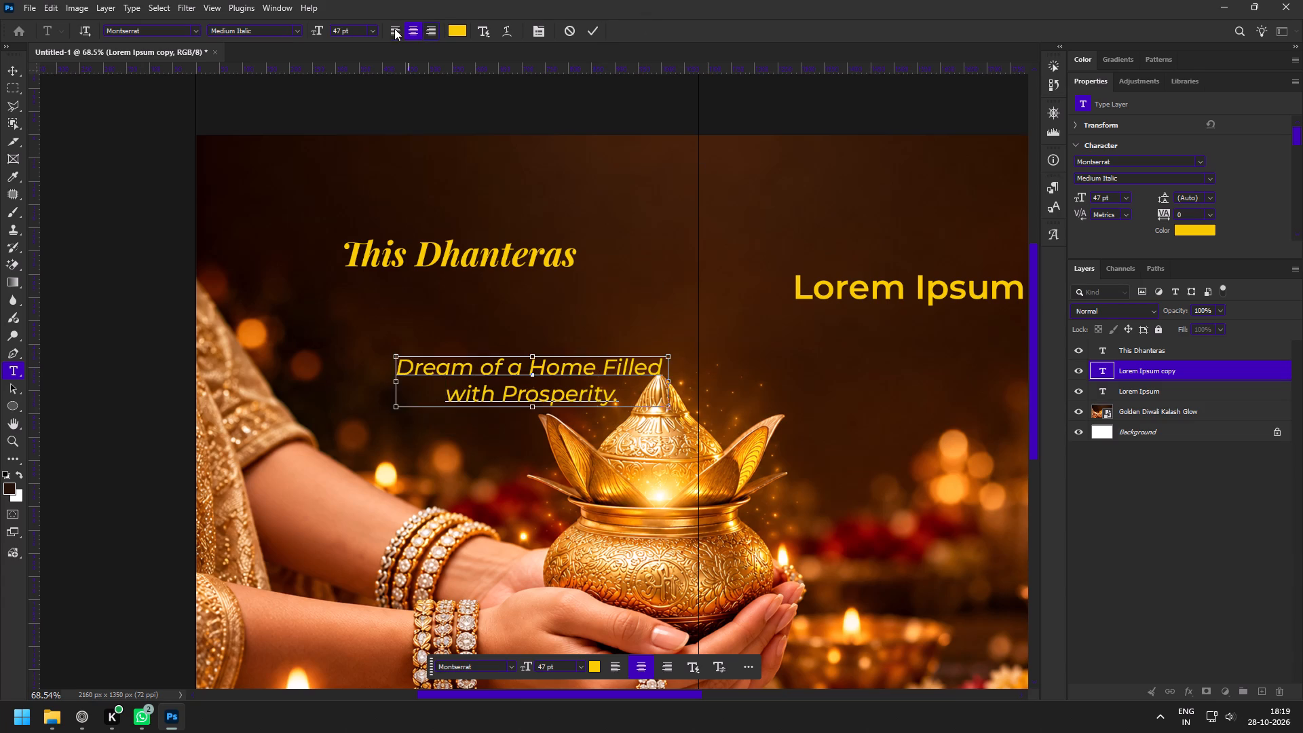
left_click(394, 29)
left_click(594, 31)
Move the two-line subheading directly beneath "This Dhanteras", near the heading's left edge.
left_click_drag(577, 378, 388, 301)
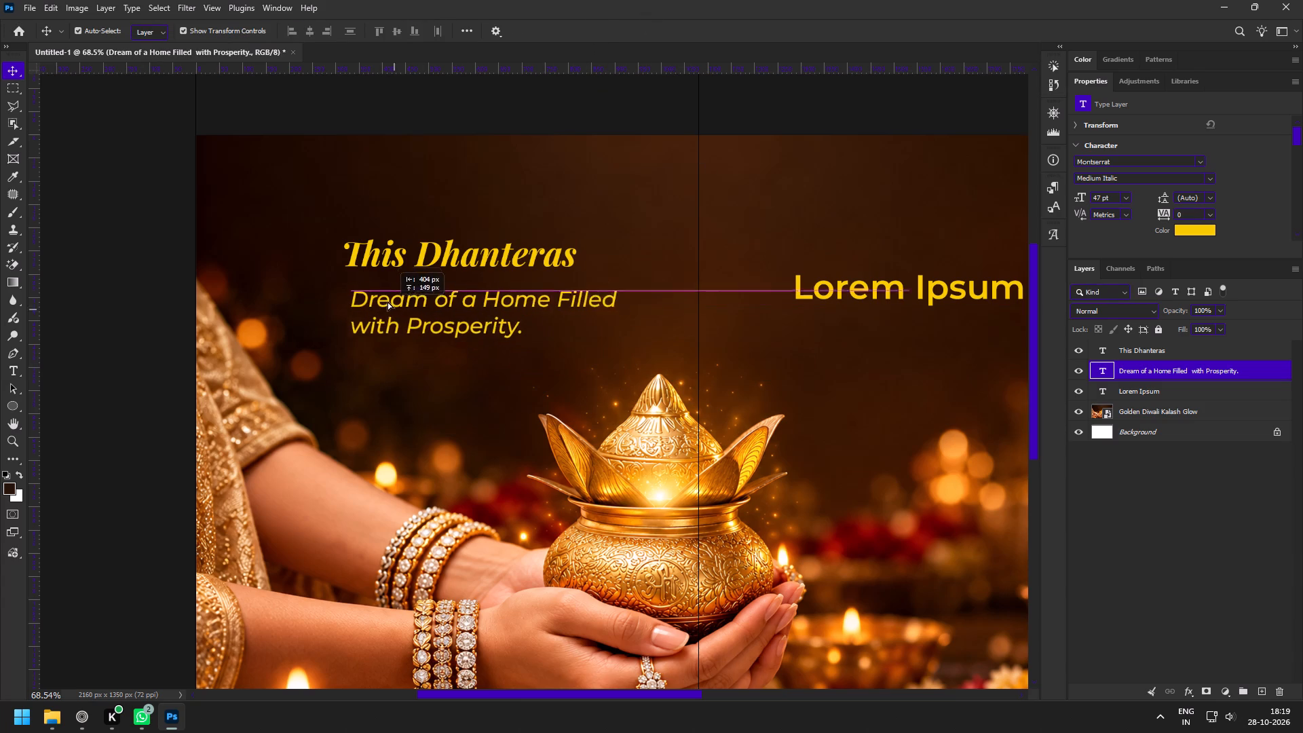
left_click_drag(388, 301, 388, 302)
Scale the two-line subheading down proportionally to about 36 pt, keeping it under the "This Dhanteras" heading.
key("z")
left_click_drag(596, 388, 556, 371)
key("space")
key("space")
key("space")
left_click_drag(558, 396, 621, 300)
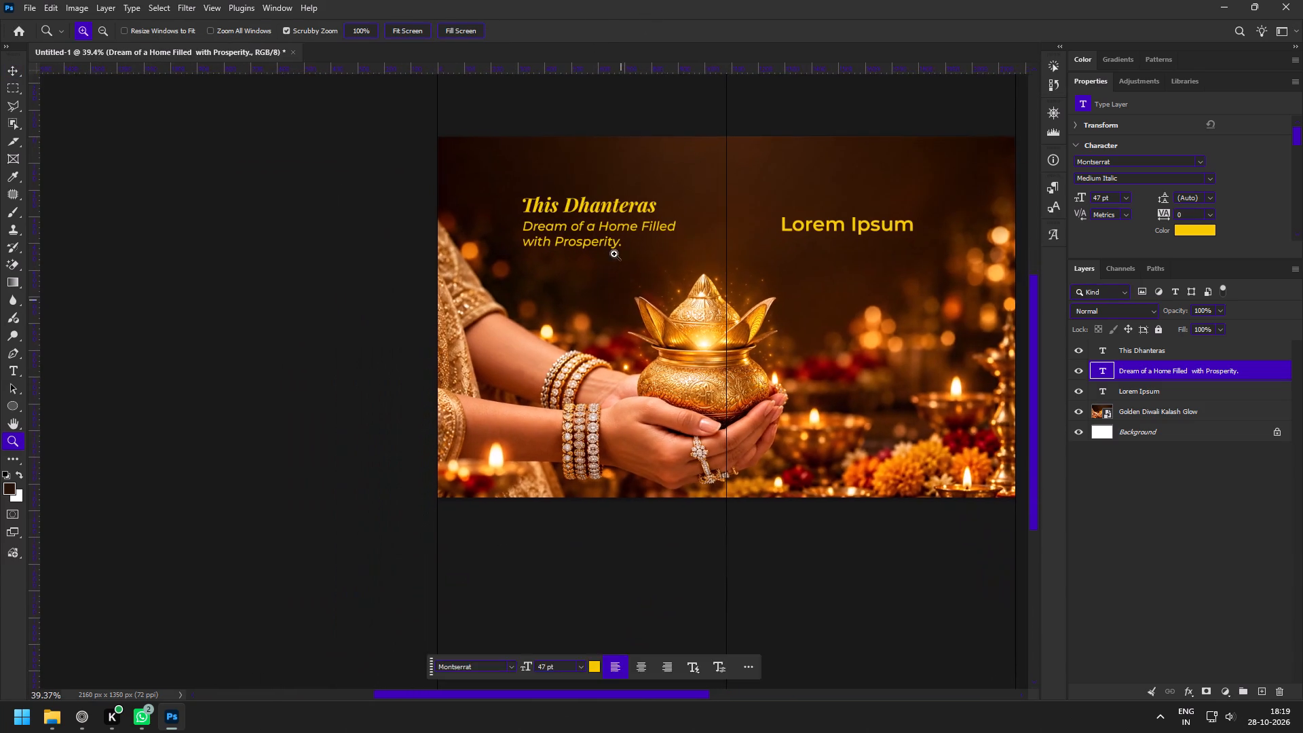
left_click_drag(586, 172, 615, 228)
key("v")
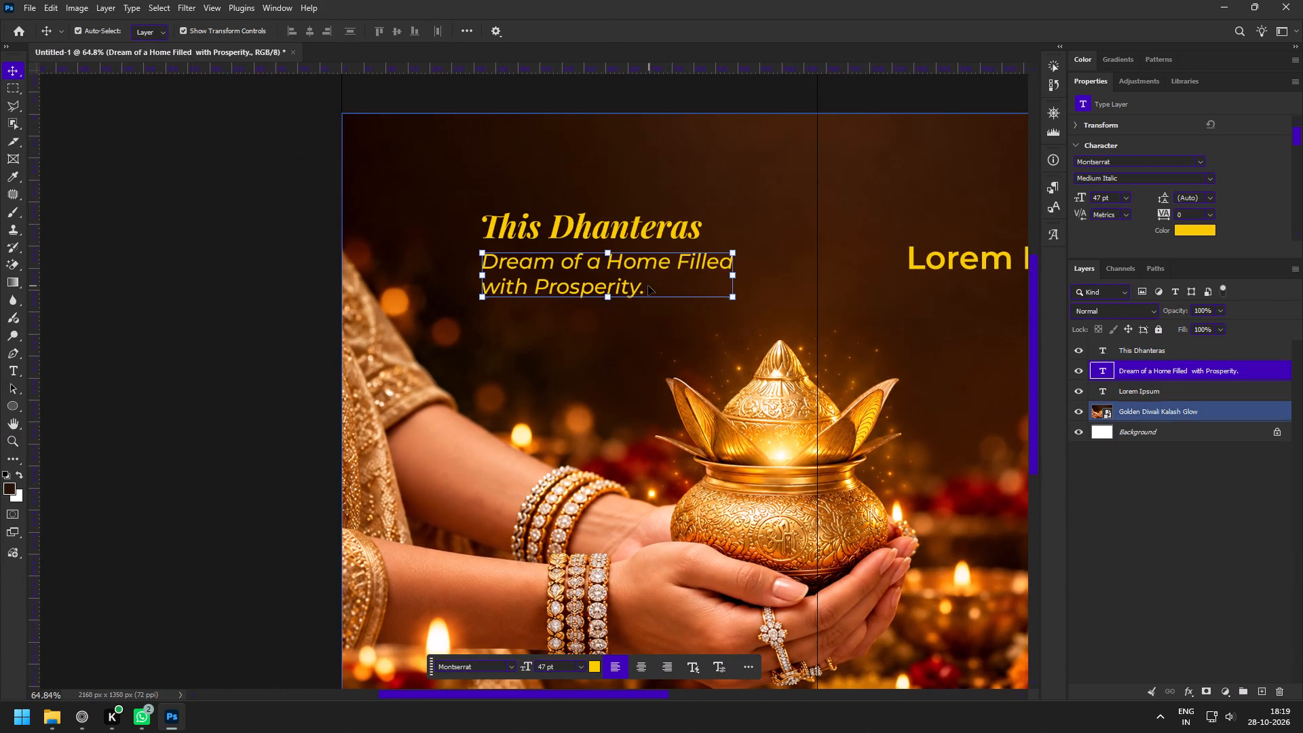
left_click(734, 297)
left_click_drag(740, 303, 679, 288)
left_click(670, 23)
key("z")
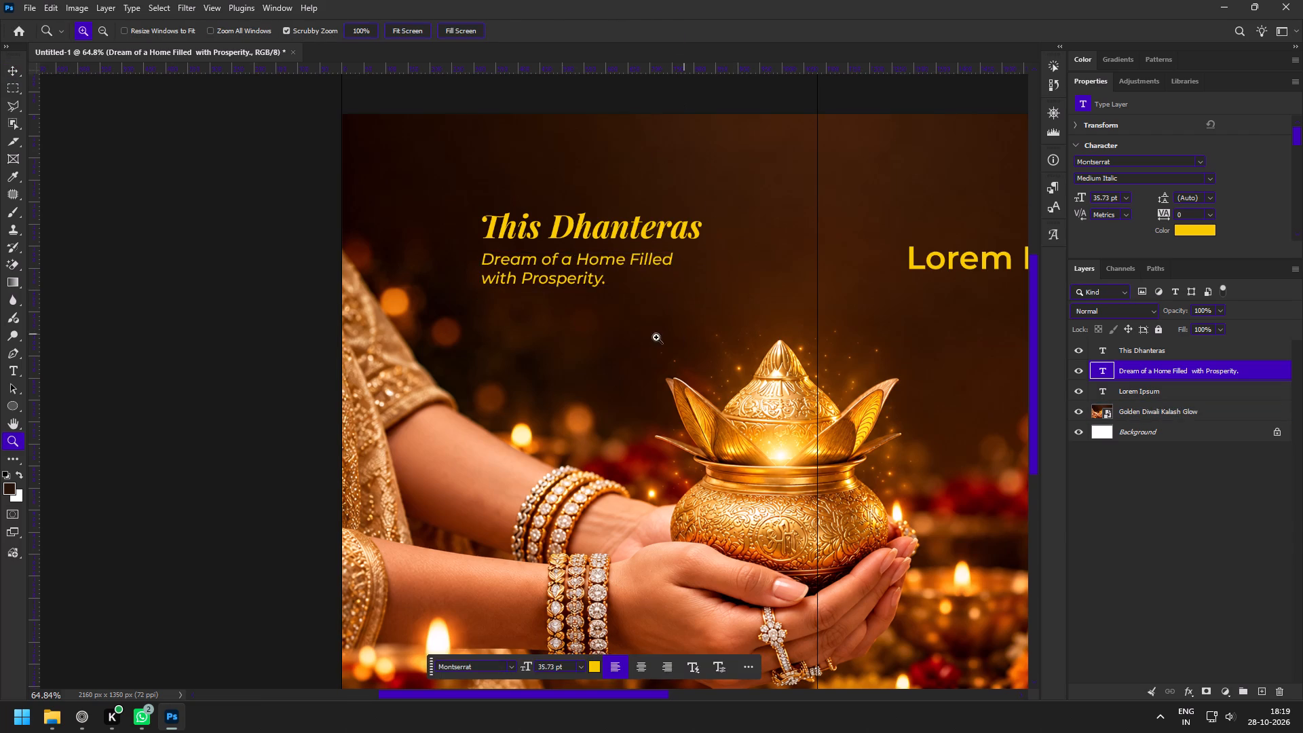
Move the two-line subheading about 210 px down, leaving a gap beneath the "This Dhanteras" heading.
left_click_drag(516, 241, 556, 276)
key("v")
left_click_drag(674, 290, 661, 494)
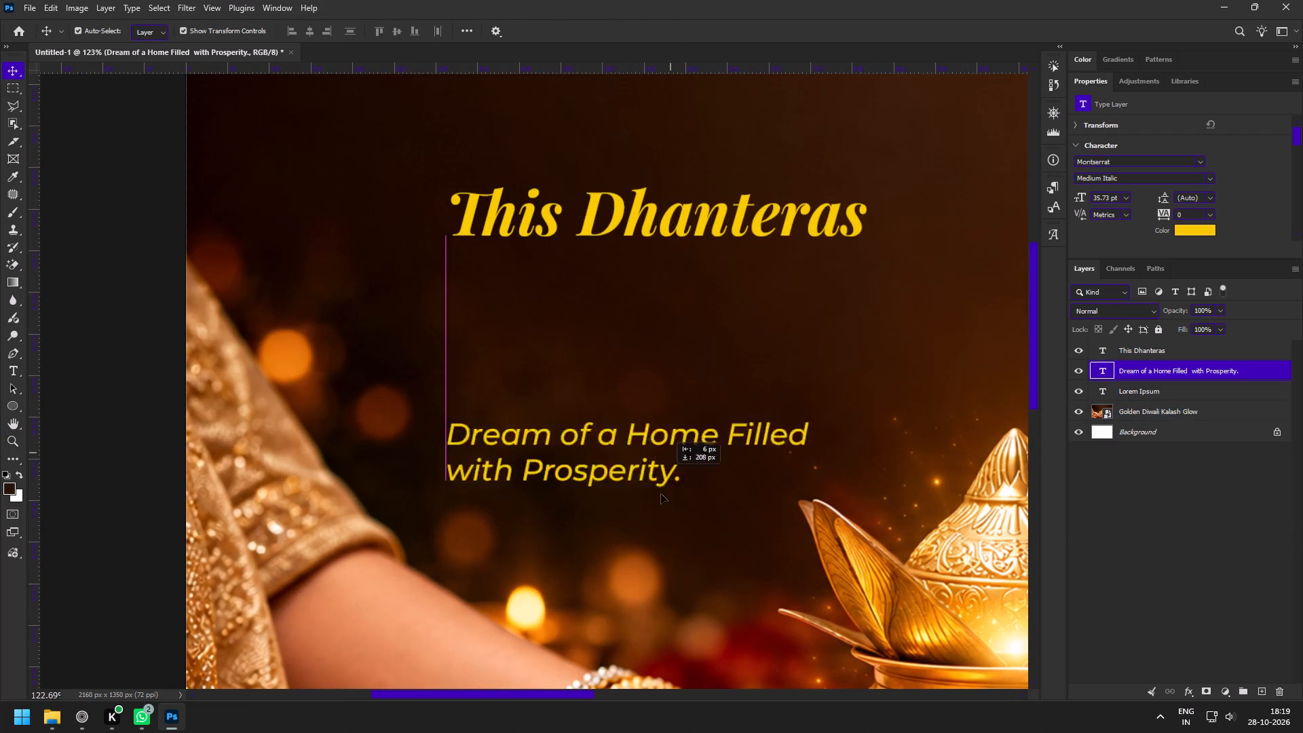
left_click_drag(661, 494, 661, 503)
Duplicate the "This Dhanteras" heading below itself, trim the copy to "This" and align it with the subheading's left edge.
key("space")
key("space")
key("space")
key("space")
left_click_drag(822, 454, 654, 451)
left_click(510, 206)
left_click_drag(477, 210, 475, 307, "alt")
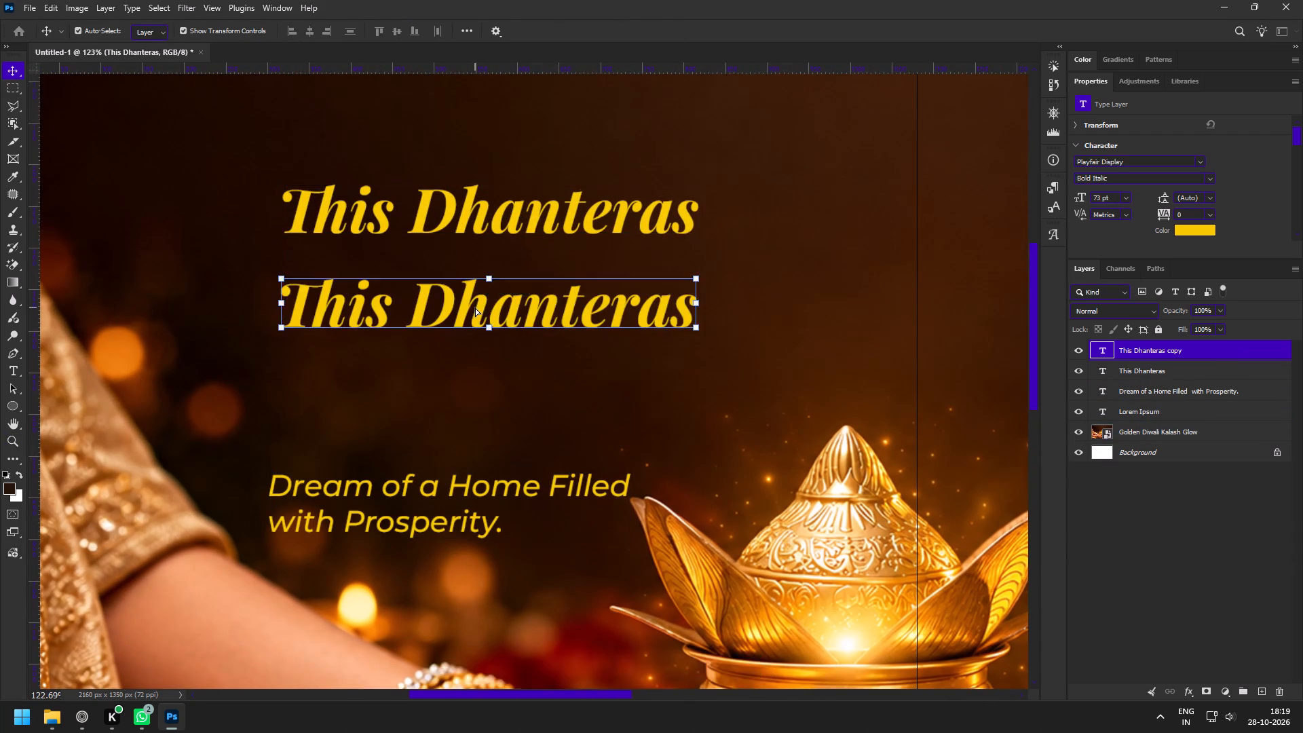
double_click(475, 307)
left_click_drag(400, 314, 861, 334)
key("BackSpace")
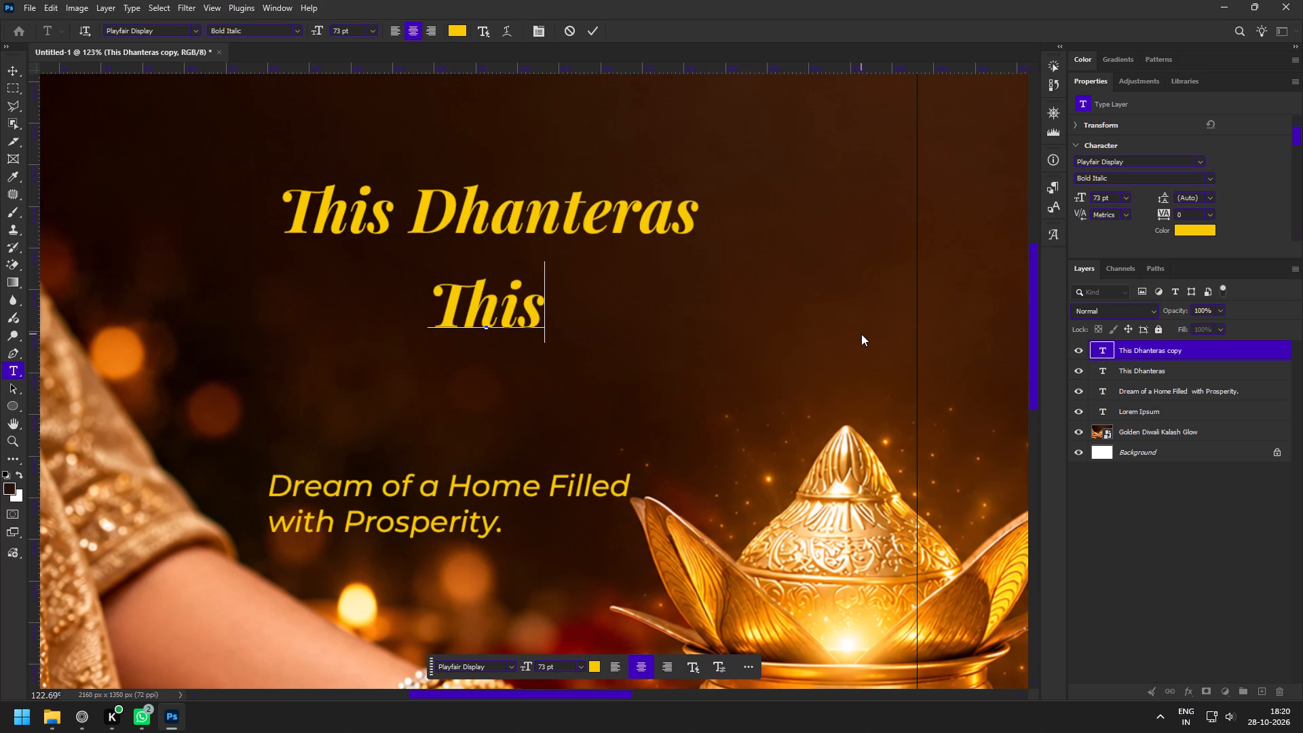
key("ctrl+Return")
left_click_drag(489, 309, 326, 307)
Remove "This" from the original heading so that it reads "Dhanteras".
double_click(423, 210)
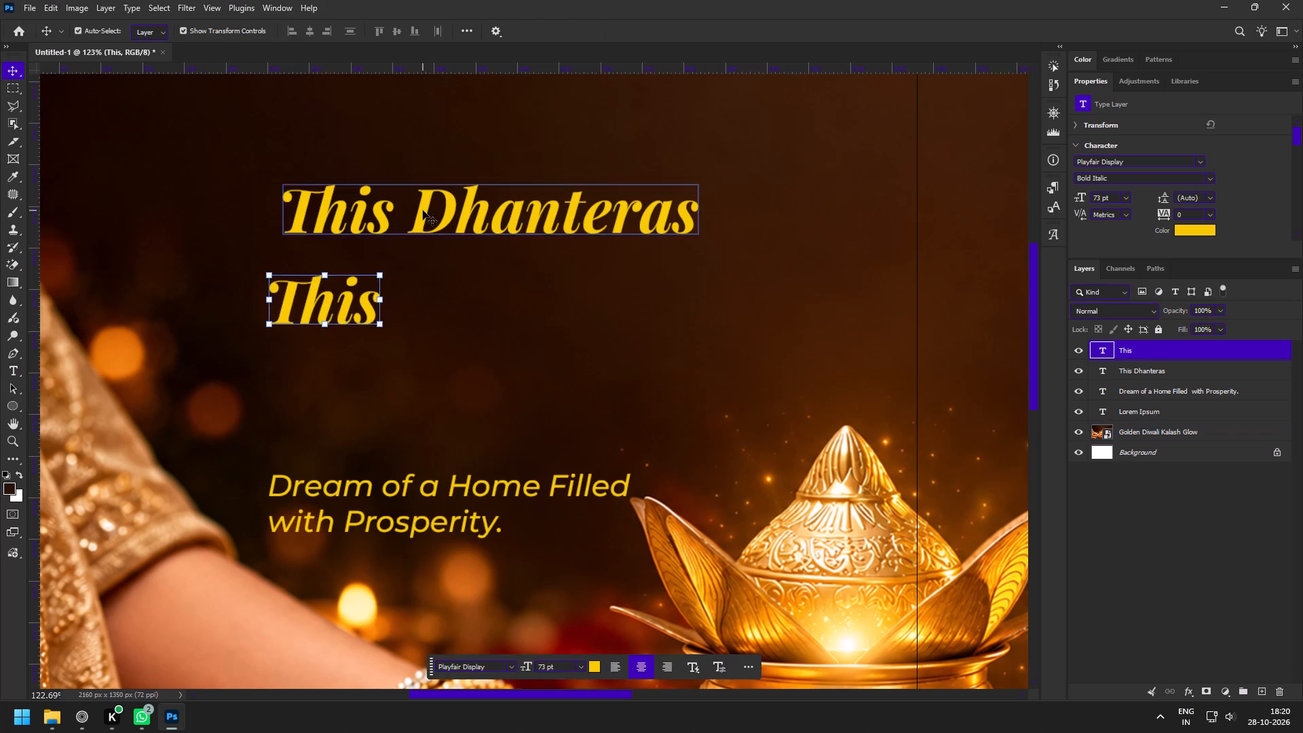
left_click_drag(412, 221, 183, 231)
key("BackSpace")
key("ctrl+Return")
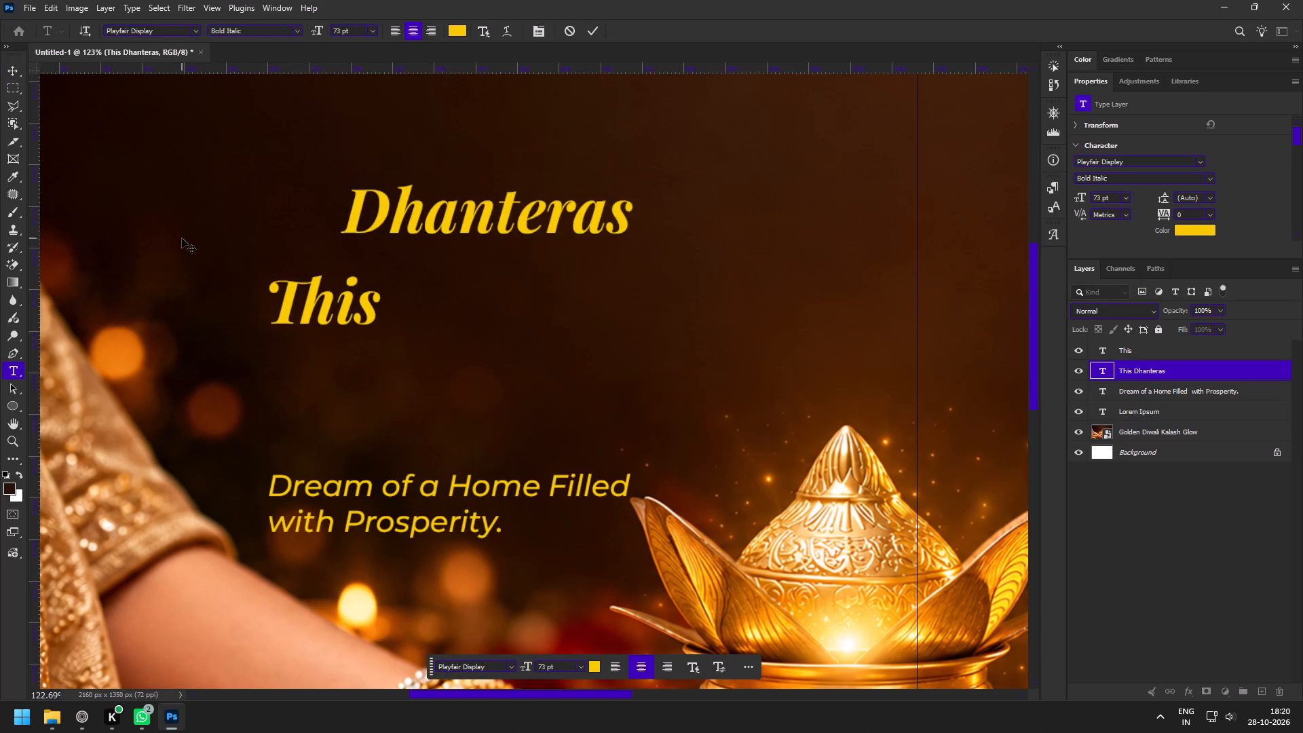
Scale the "Dhanteras" text up proportionally to about 161% (about 118 pt).
left_click_drag(634, 210, 723, 211, "alt")
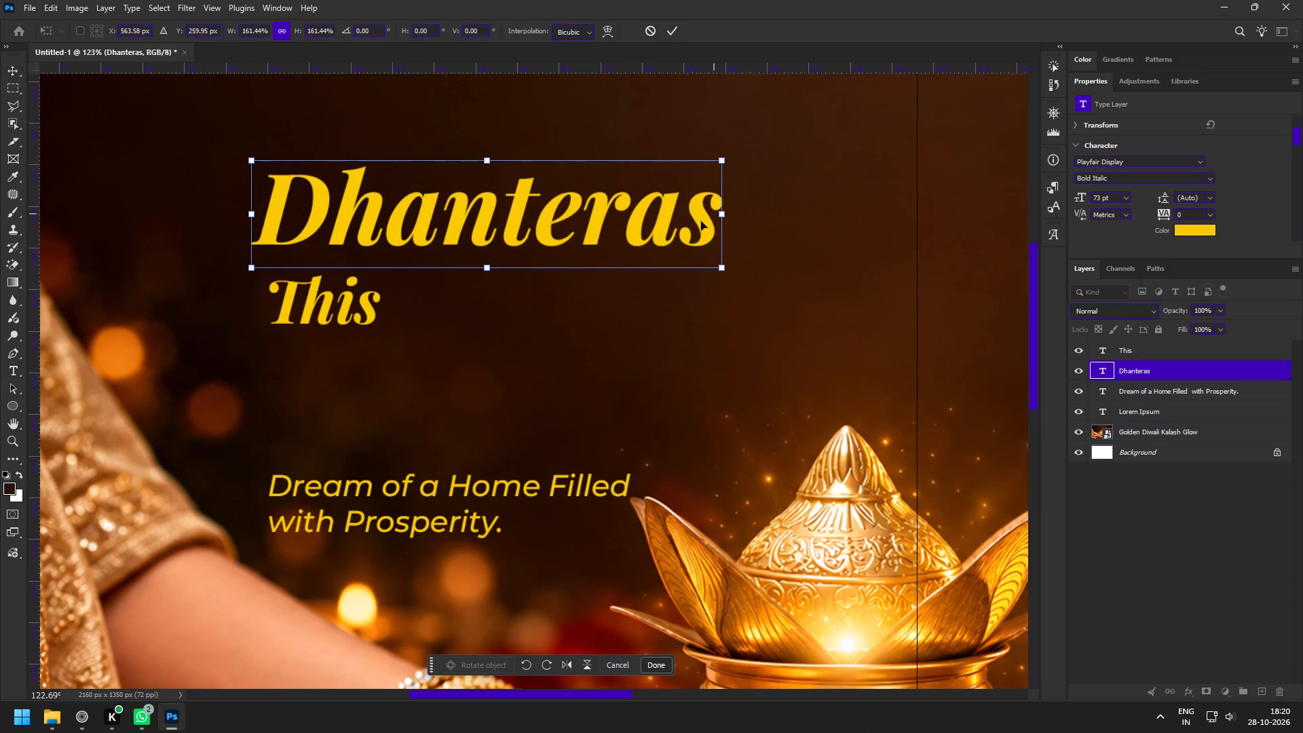
left_click(674, 29)
Move the word "This" above "Dhanteras", nestled between the tops of the "D" and the "t".
key("z")
left_click_drag(695, 228, 637, 212)
key("space")
key("space")
key("space")
left_click_drag(632, 200, 616, 335)
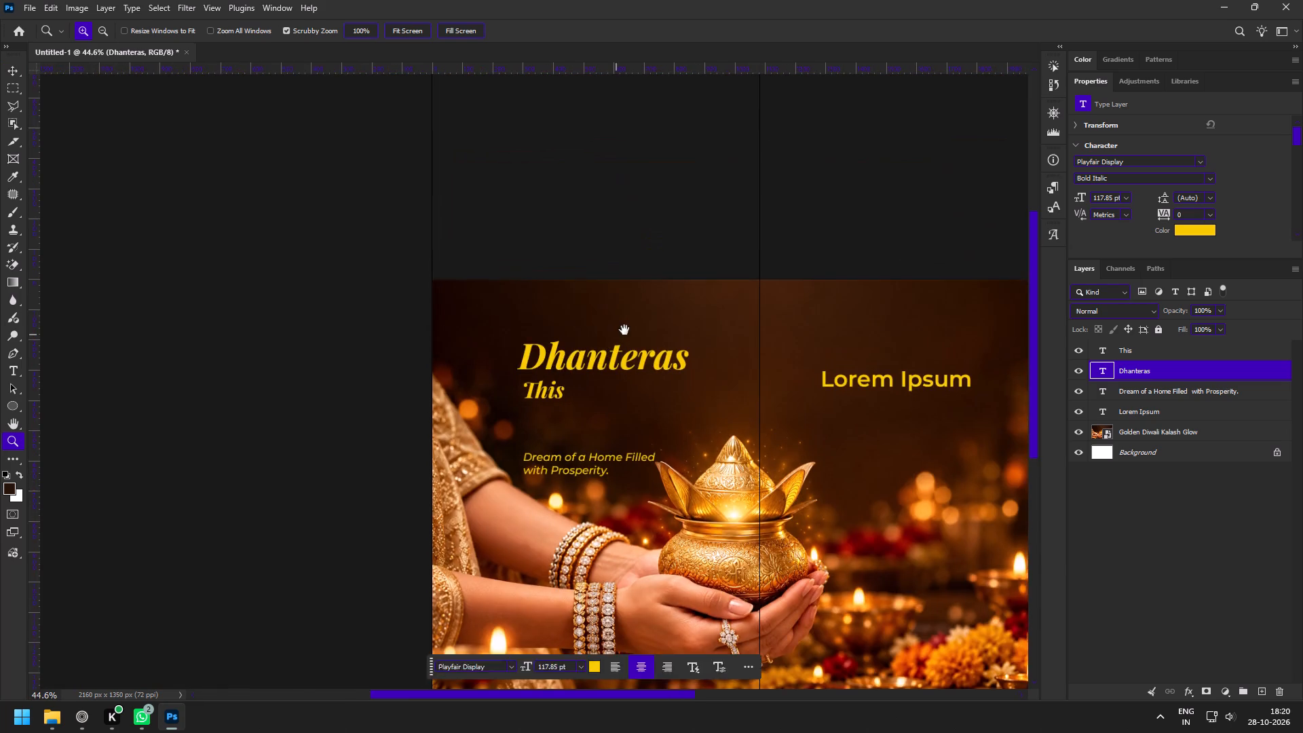
left_click_drag(634, 313, 664, 358)
key("v")
left_click(480, 451)
left_click_drag(493, 447, 560, 346)
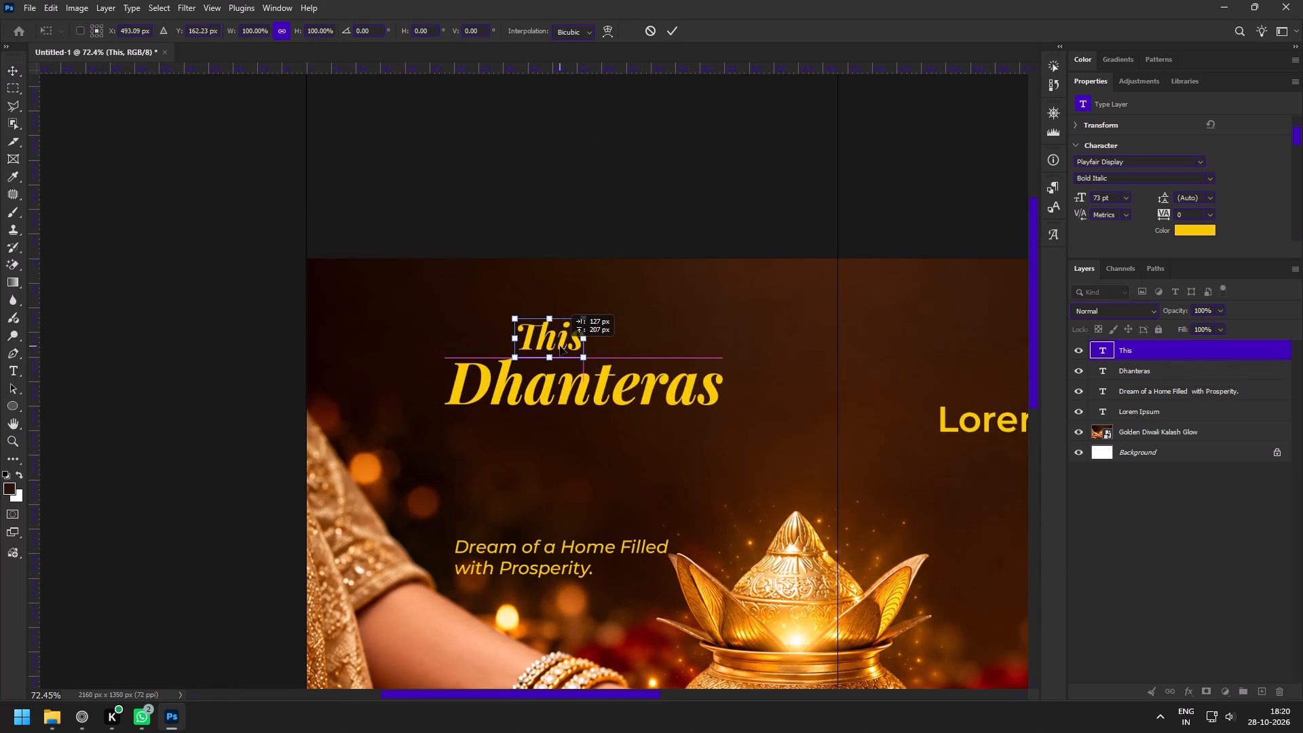
left_click_drag(560, 346, 563, 358)
Change the text colour of "This" to white.
left_click(1186, 224)
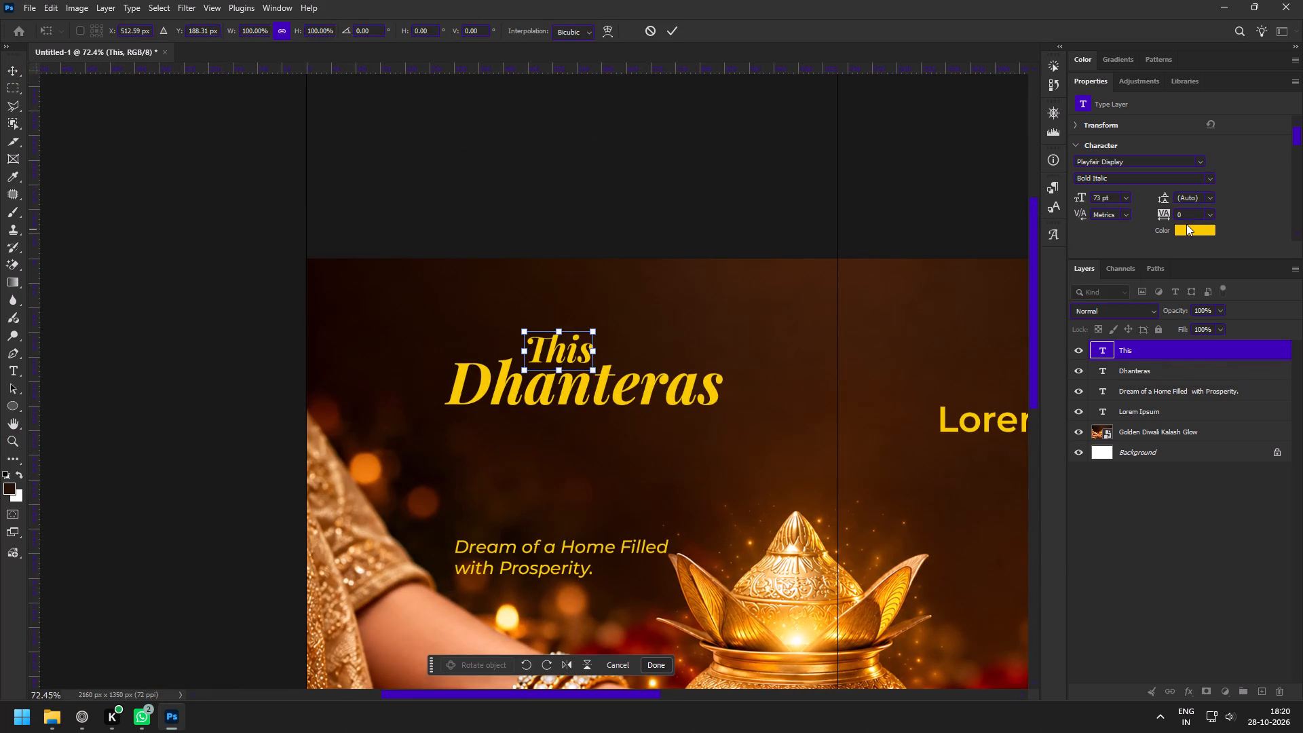
left_click(1190, 225)
left_click(1192, 238)
left_click(1192, 236)
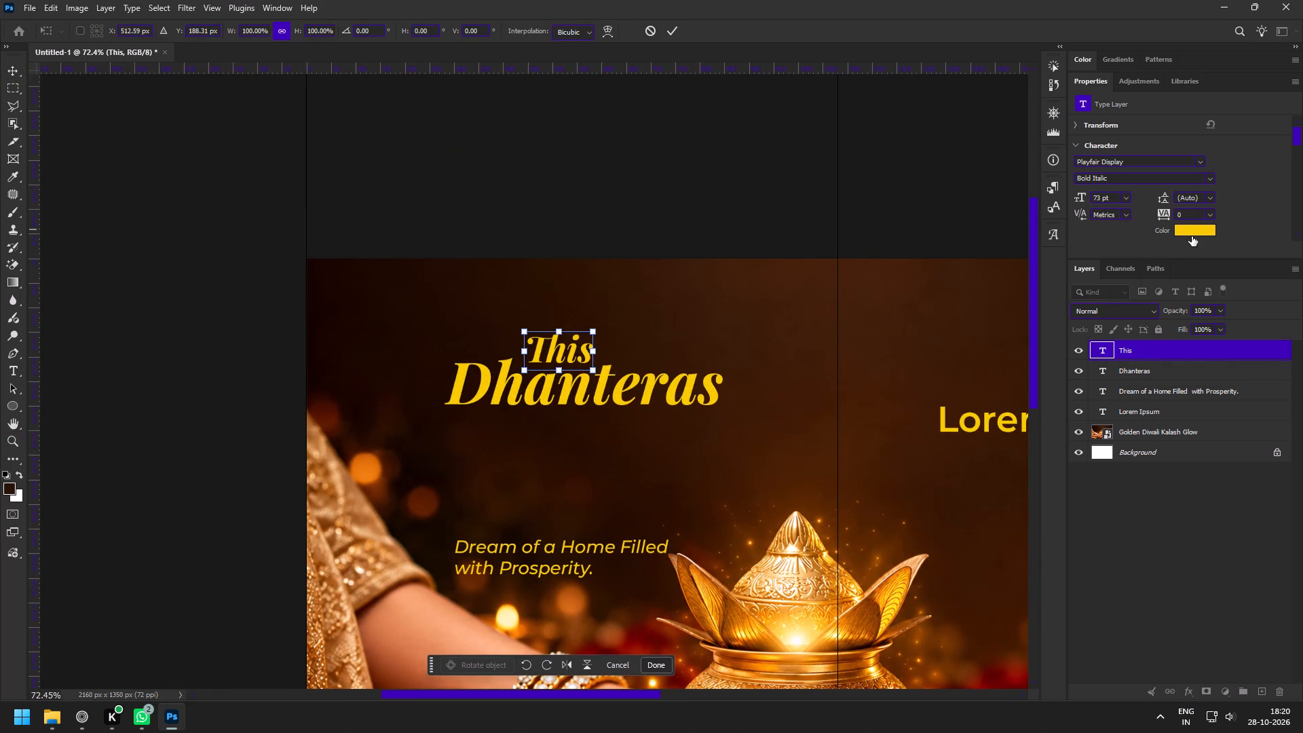
double_click(1190, 235)
key("Return")
left_click(1190, 235)
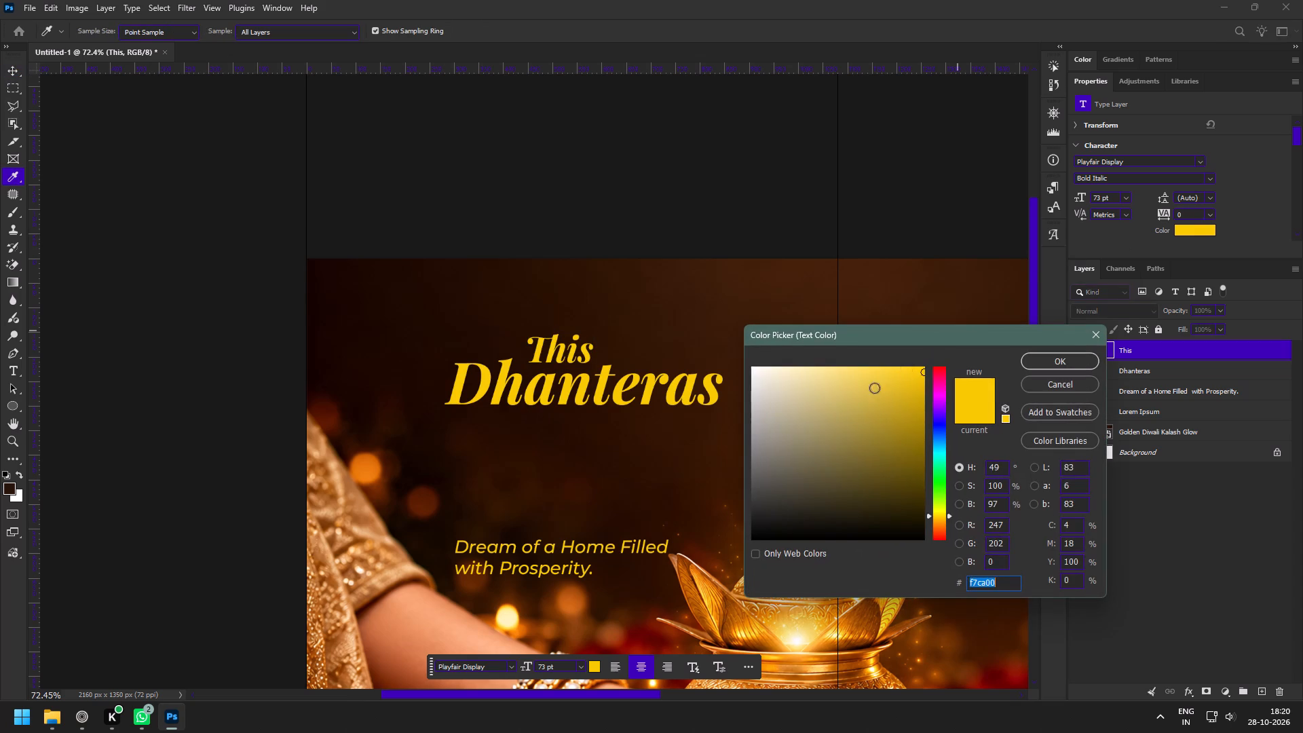
left_click_drag(801, 429, 677, 351)
left_click(1099, 363)
Shift "This" and "Dhanteras" together about 26 px down, keeping their arrangement.
key("z")
left_click_drag(585, 385, 606, 408)
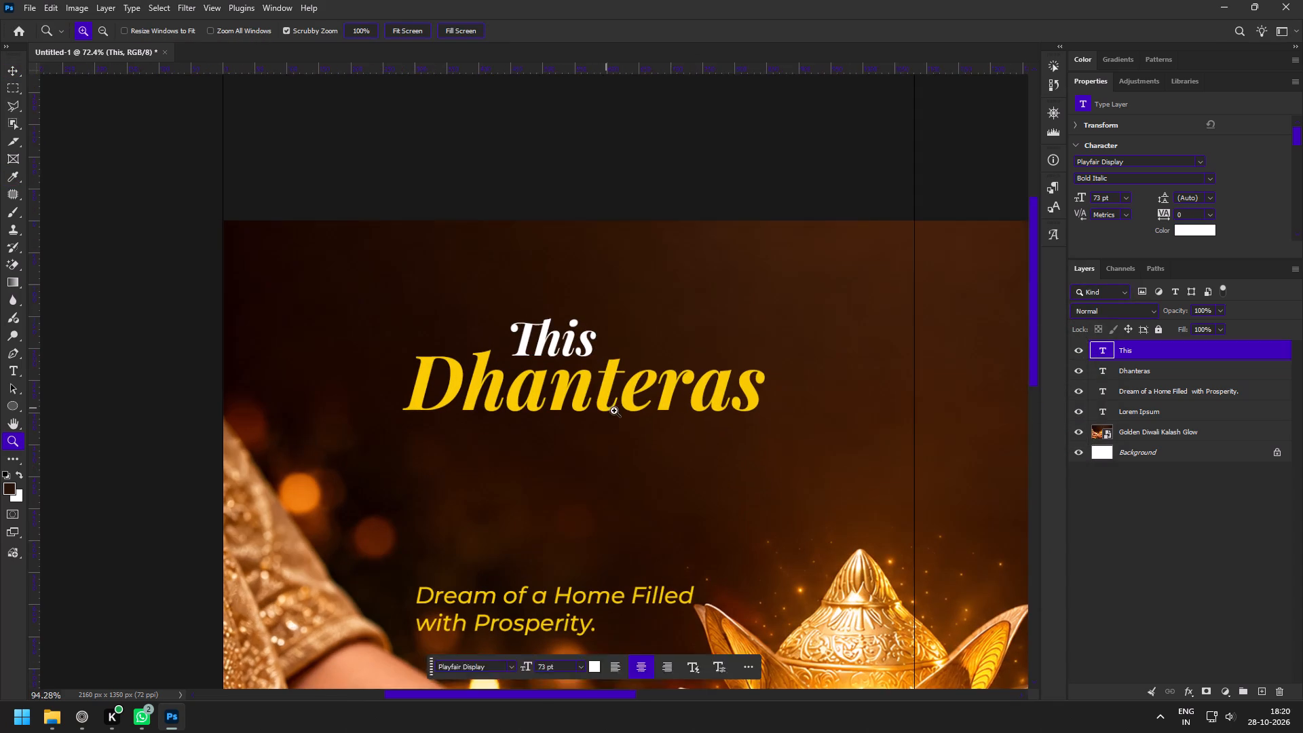
key("space")
left_click_drag(626, 413, 571, 337)
key("v")
left_click(604, 305, "shift")
left_click_drag(642, 312, 641, 328)
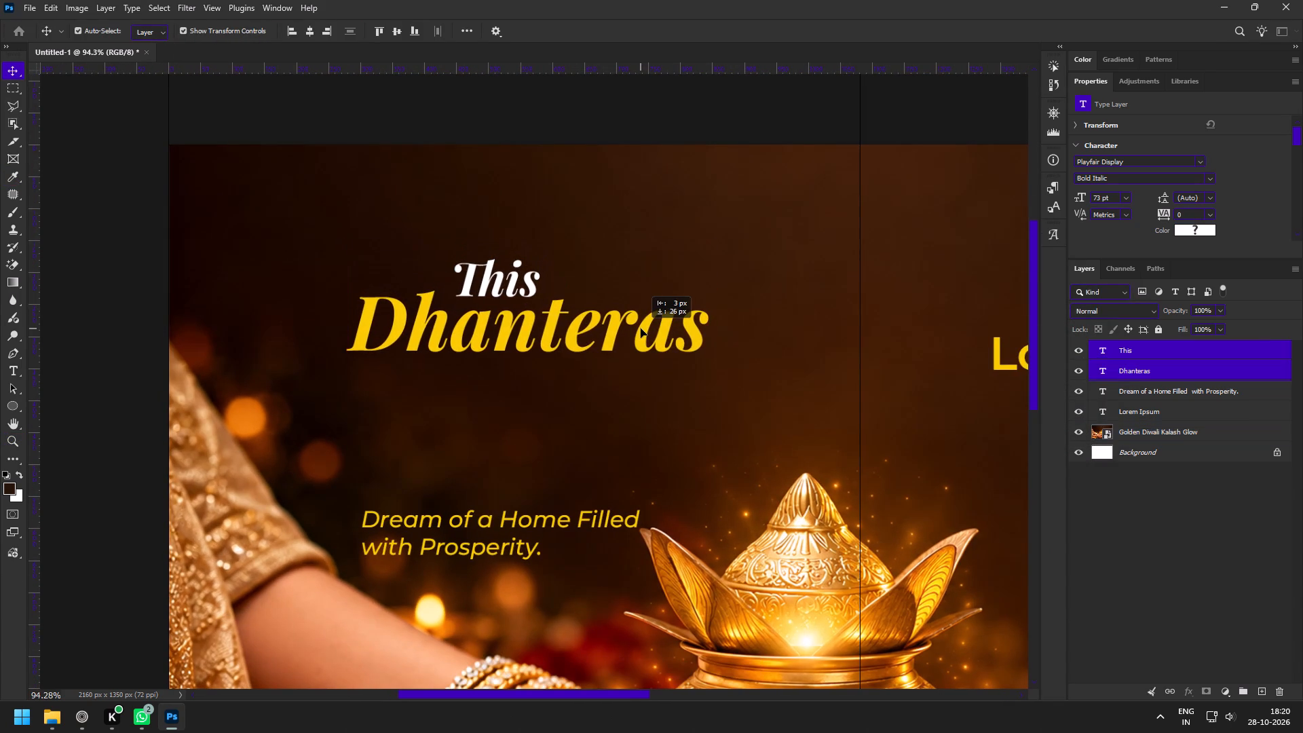
left_click_drag(641, 328, 636, 328)
left_click(703, 234)
Add only a Gradient Overlay layer style to "Dhanteras" using the gold-to-cream gradient preset.
left_click(623, 321)
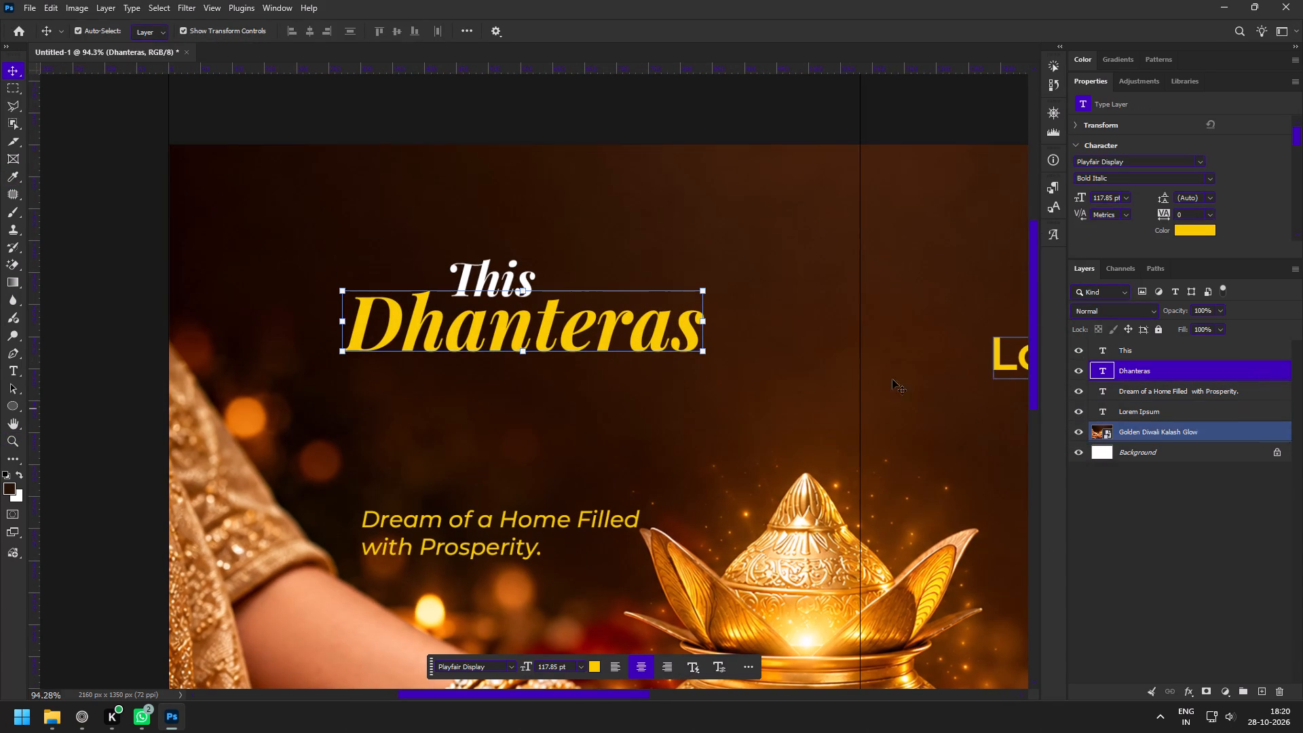
double_click(1262, 373)
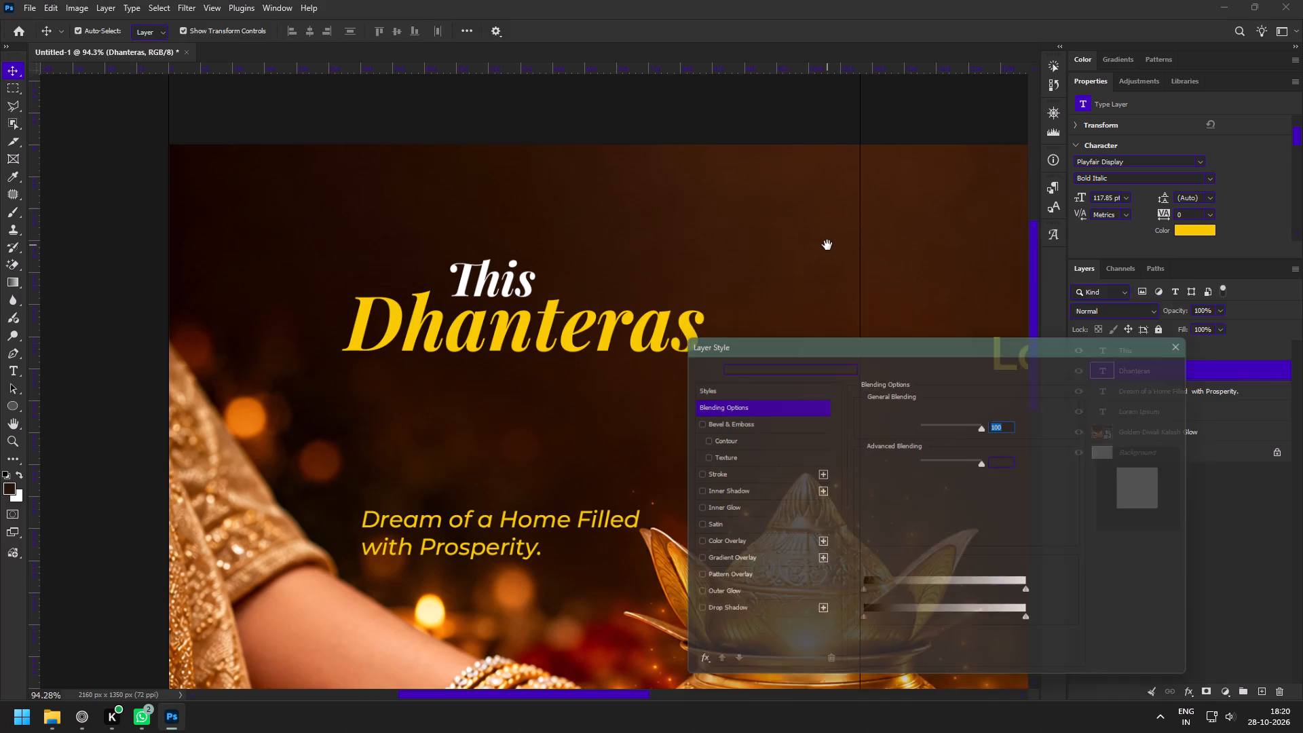
left_click(737, 544)
left_click(734, 559)
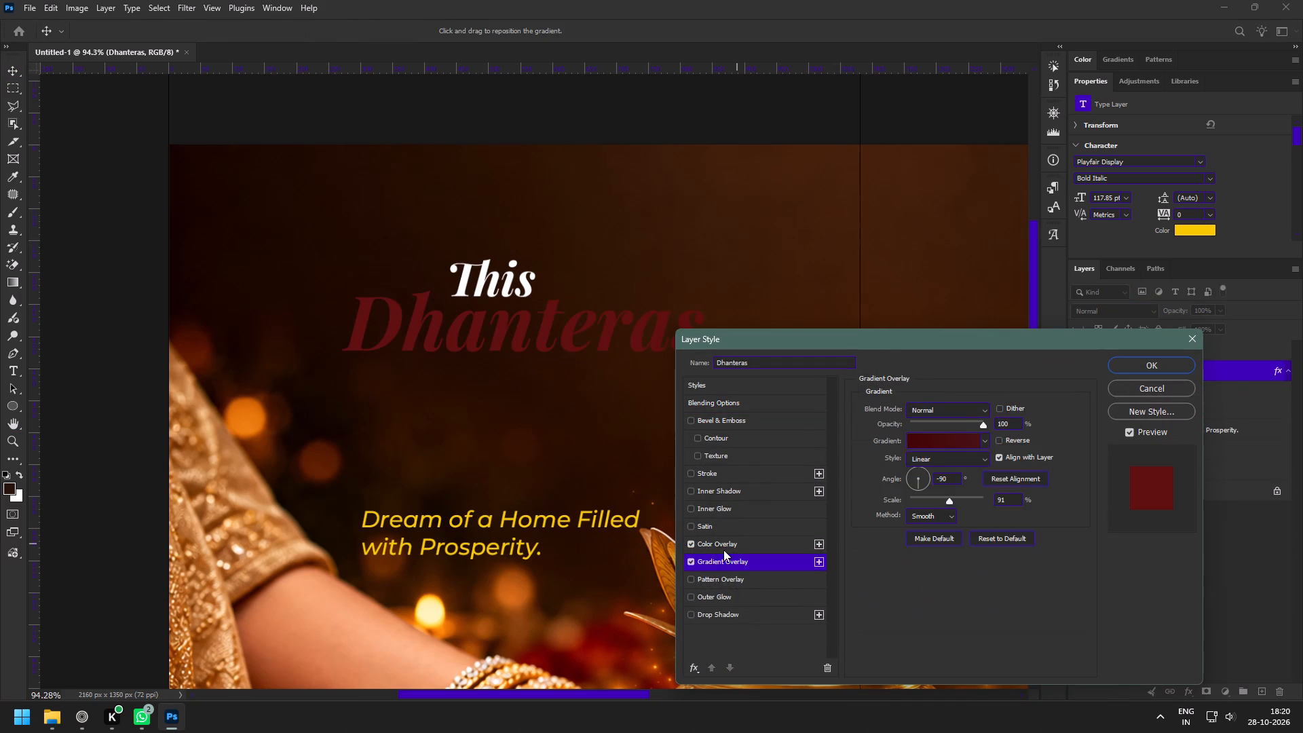
left_click(694, 538)
left_click(692, 545)
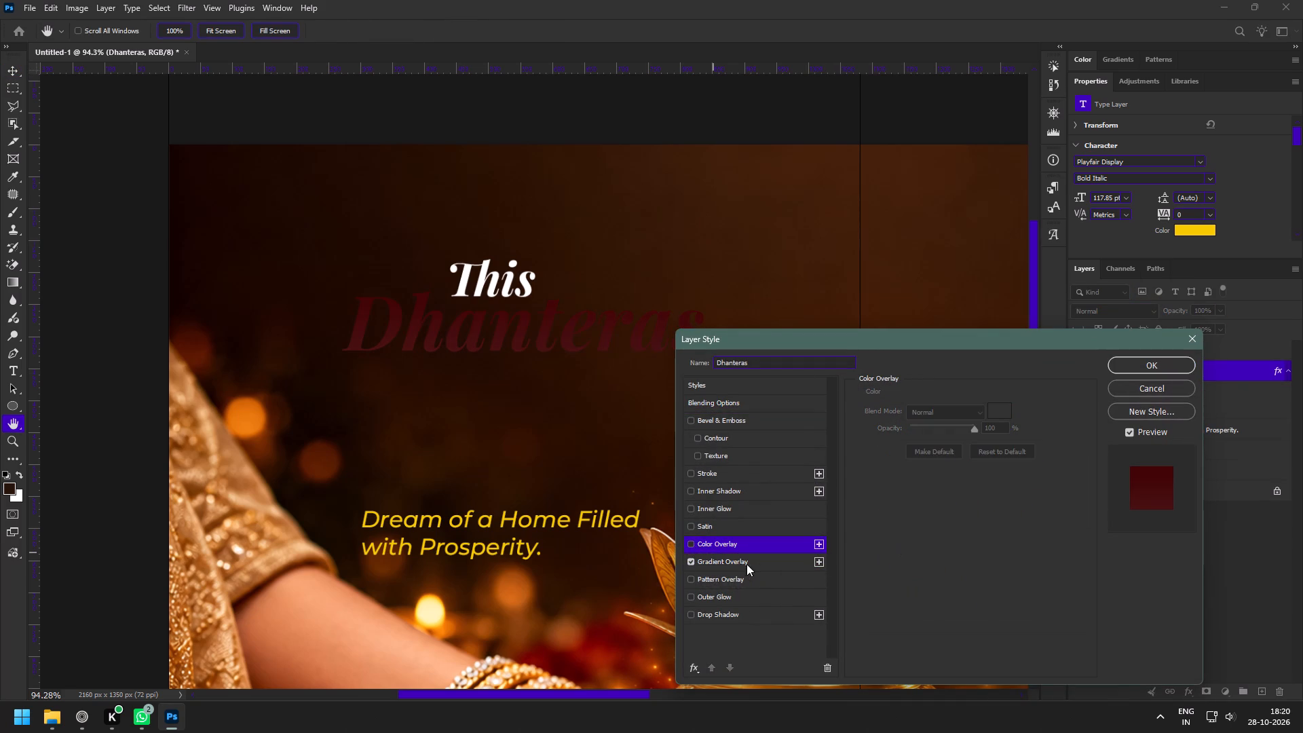
left_click(735, 561)
left_click(951, 448)
scroll(1003, 263, "down", 7)
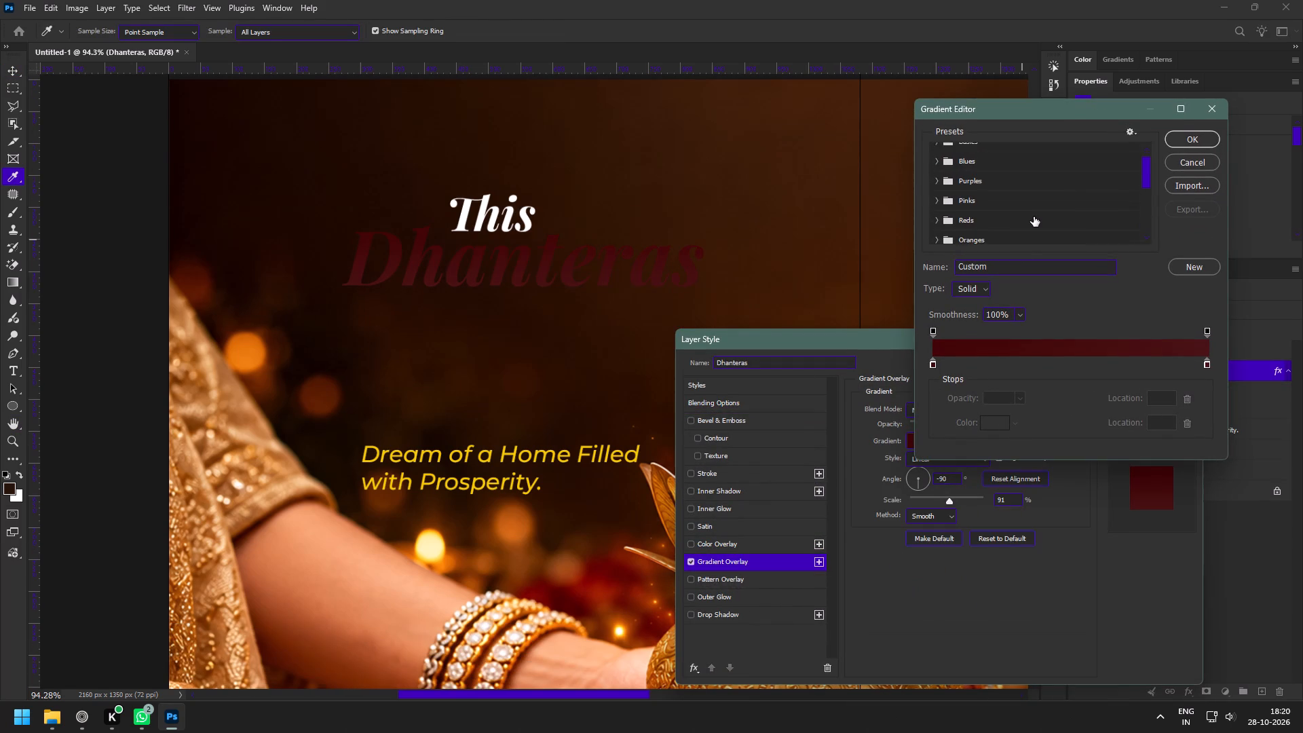
scroll(1034, 217, "down", 20)
left_click(945, 235)
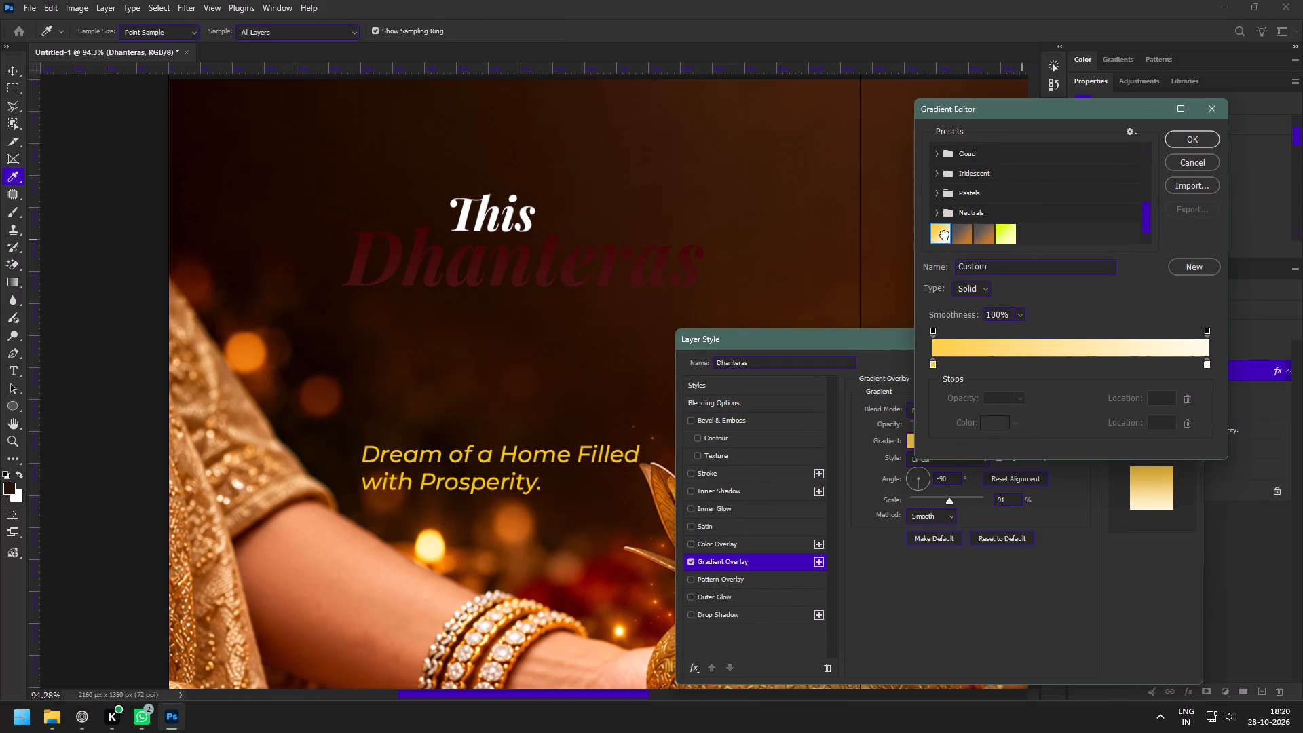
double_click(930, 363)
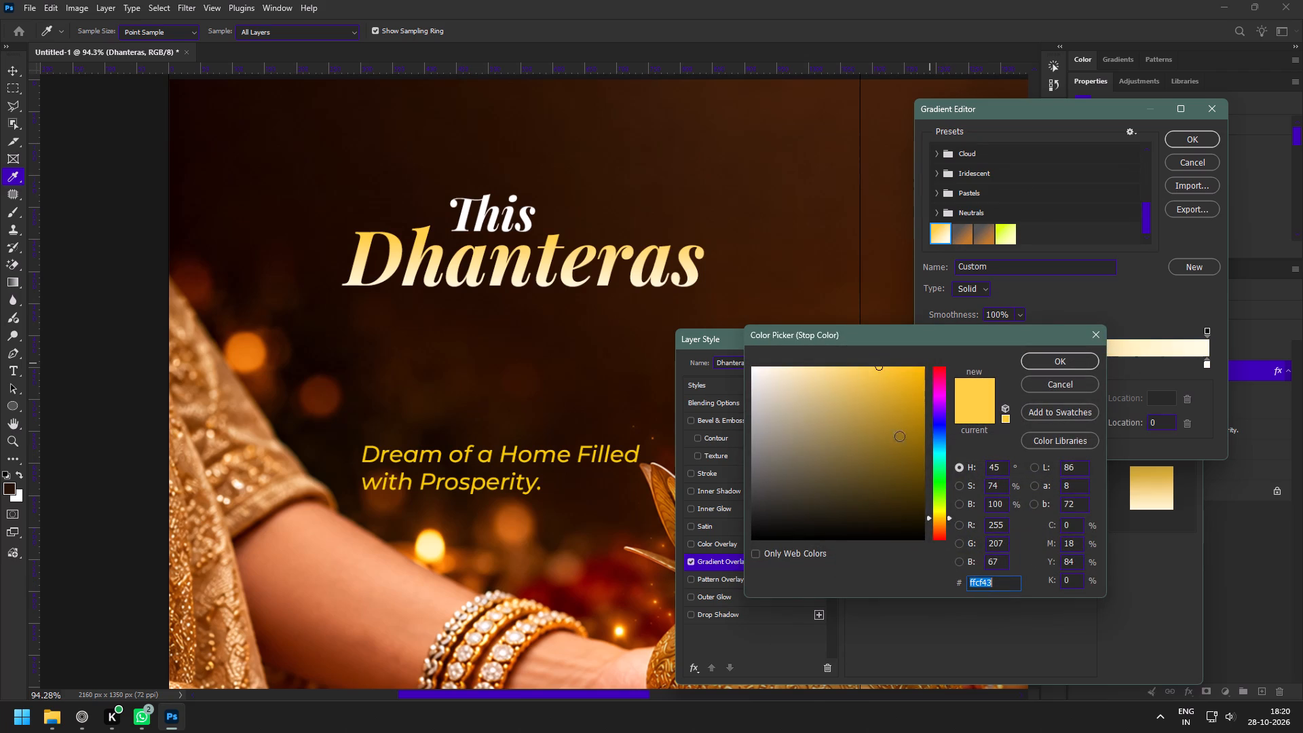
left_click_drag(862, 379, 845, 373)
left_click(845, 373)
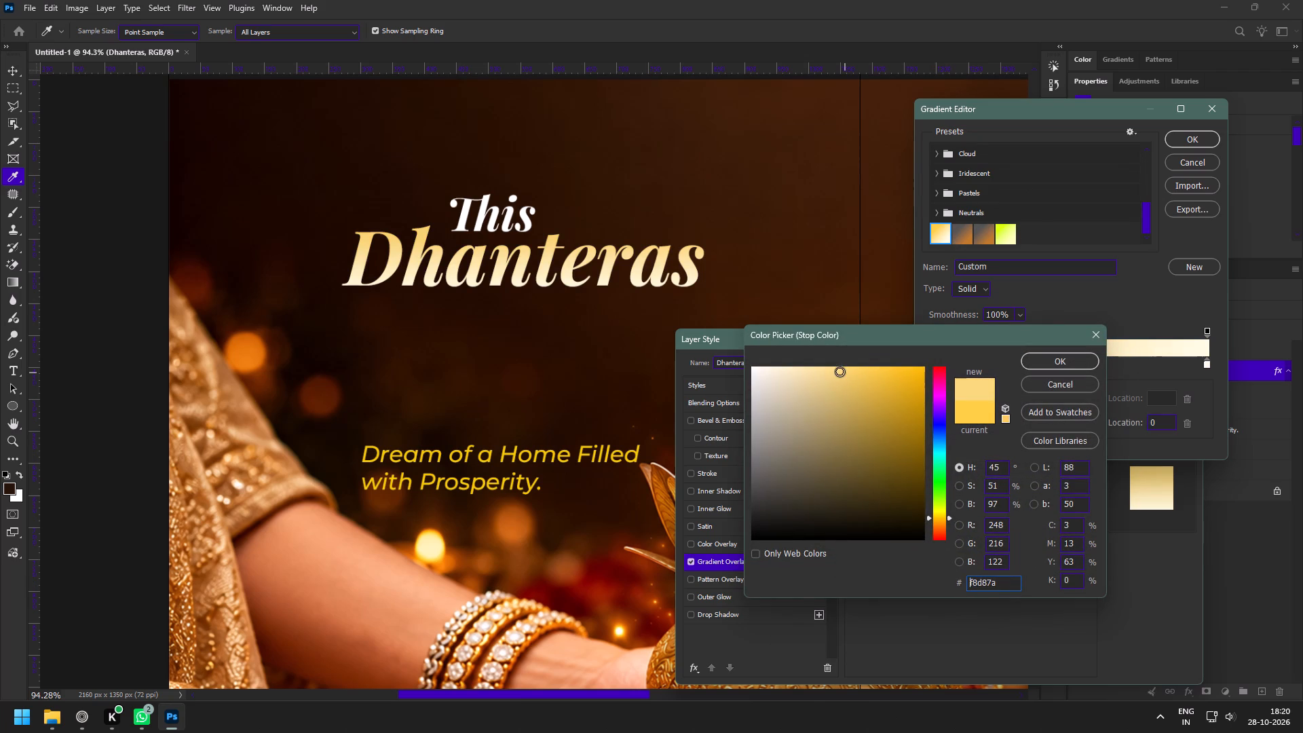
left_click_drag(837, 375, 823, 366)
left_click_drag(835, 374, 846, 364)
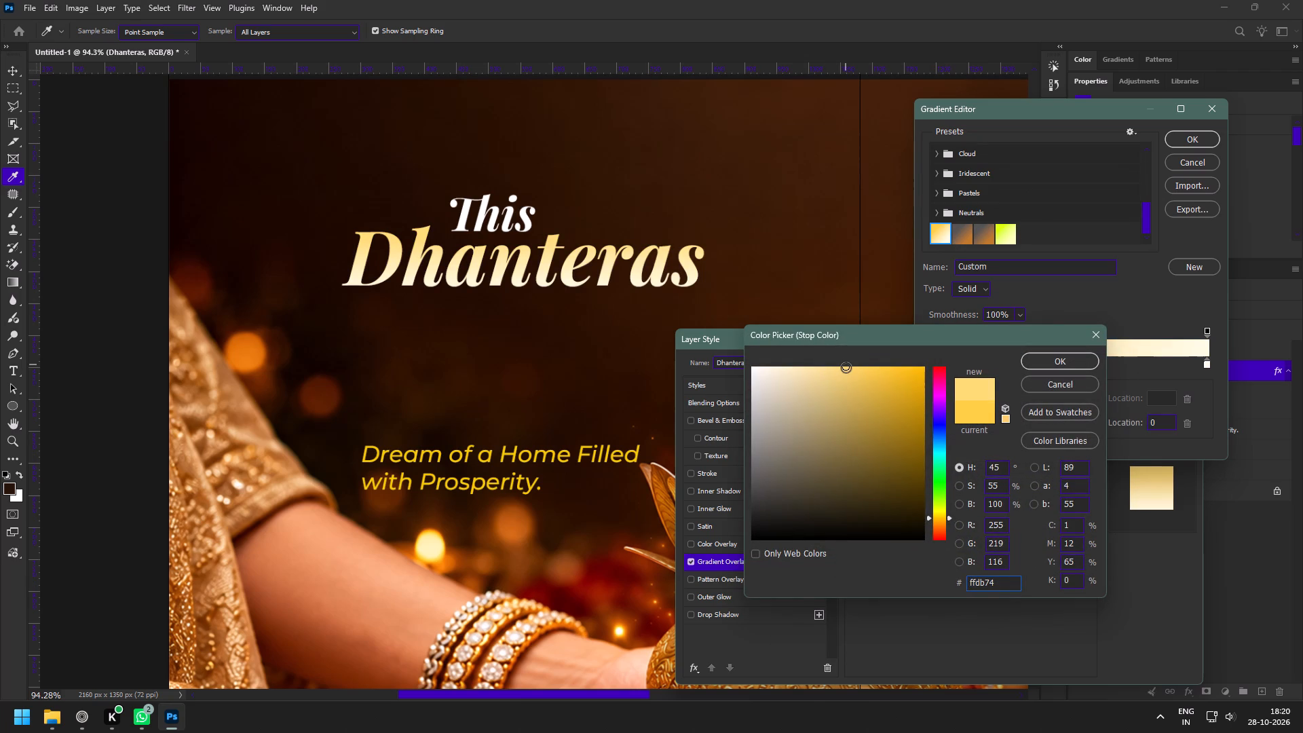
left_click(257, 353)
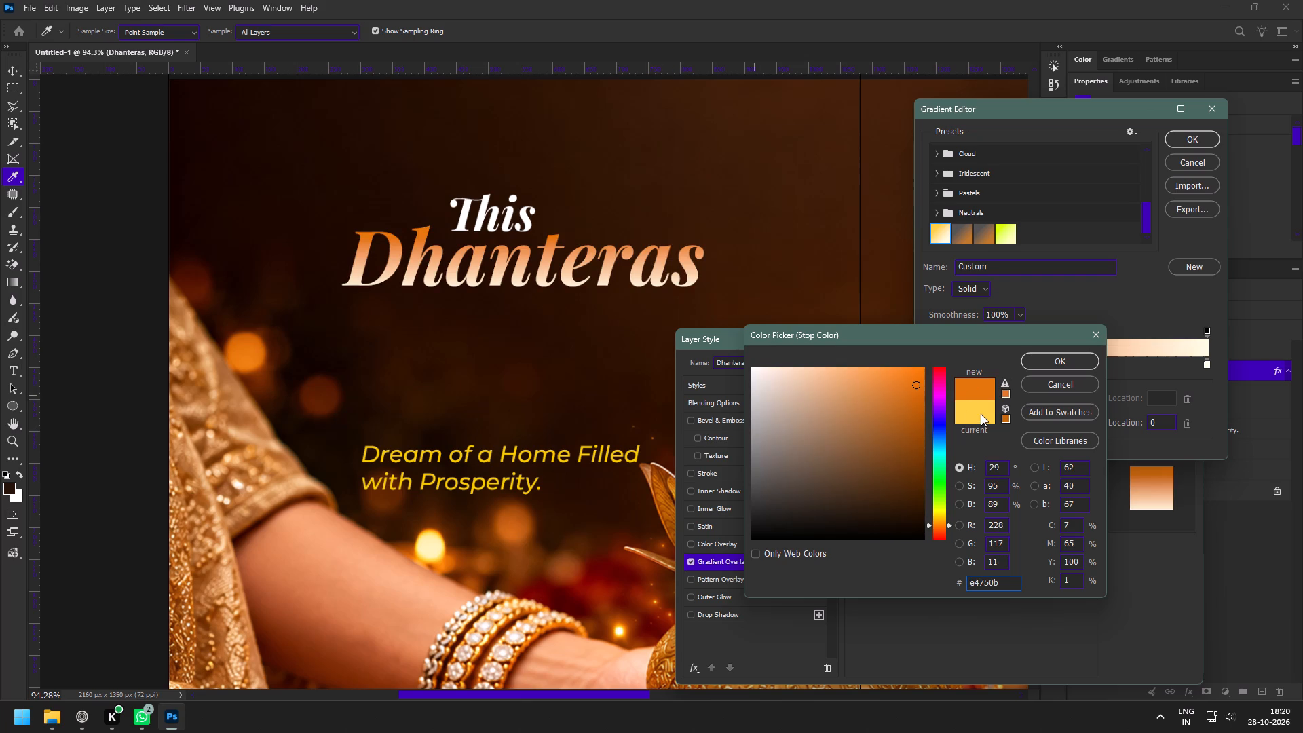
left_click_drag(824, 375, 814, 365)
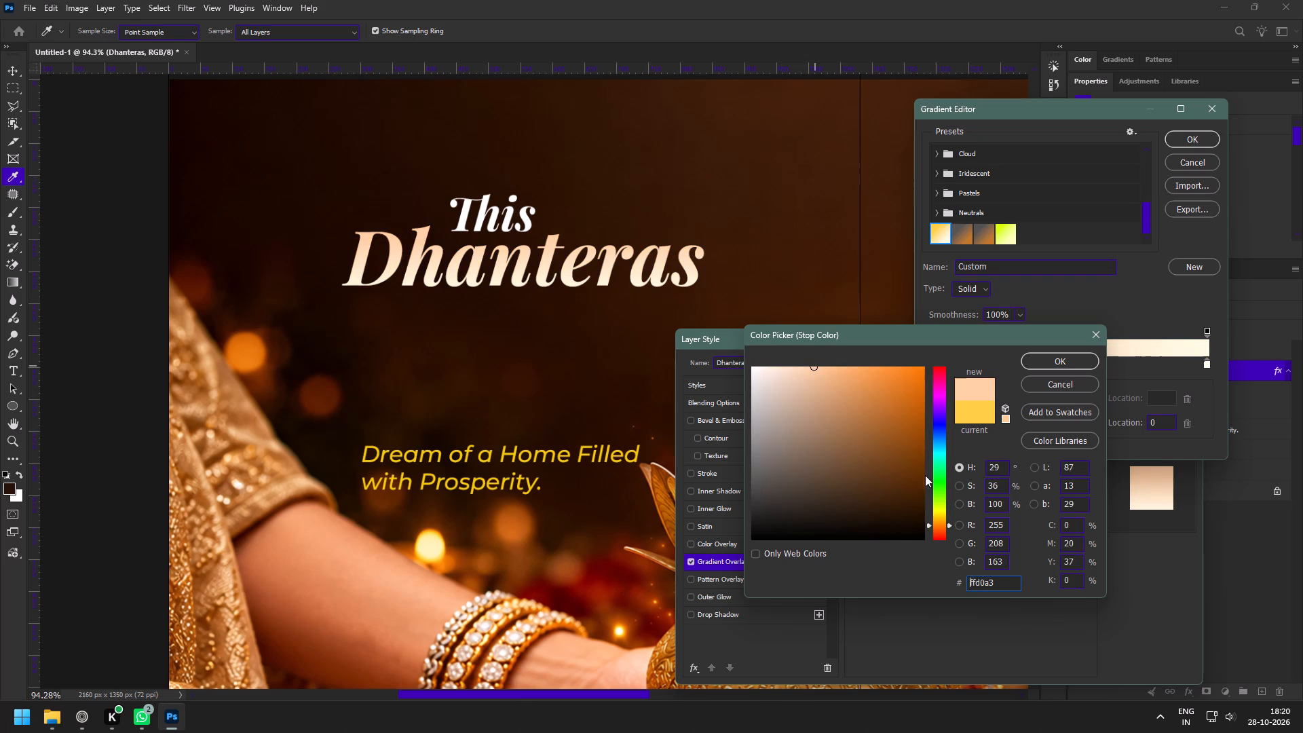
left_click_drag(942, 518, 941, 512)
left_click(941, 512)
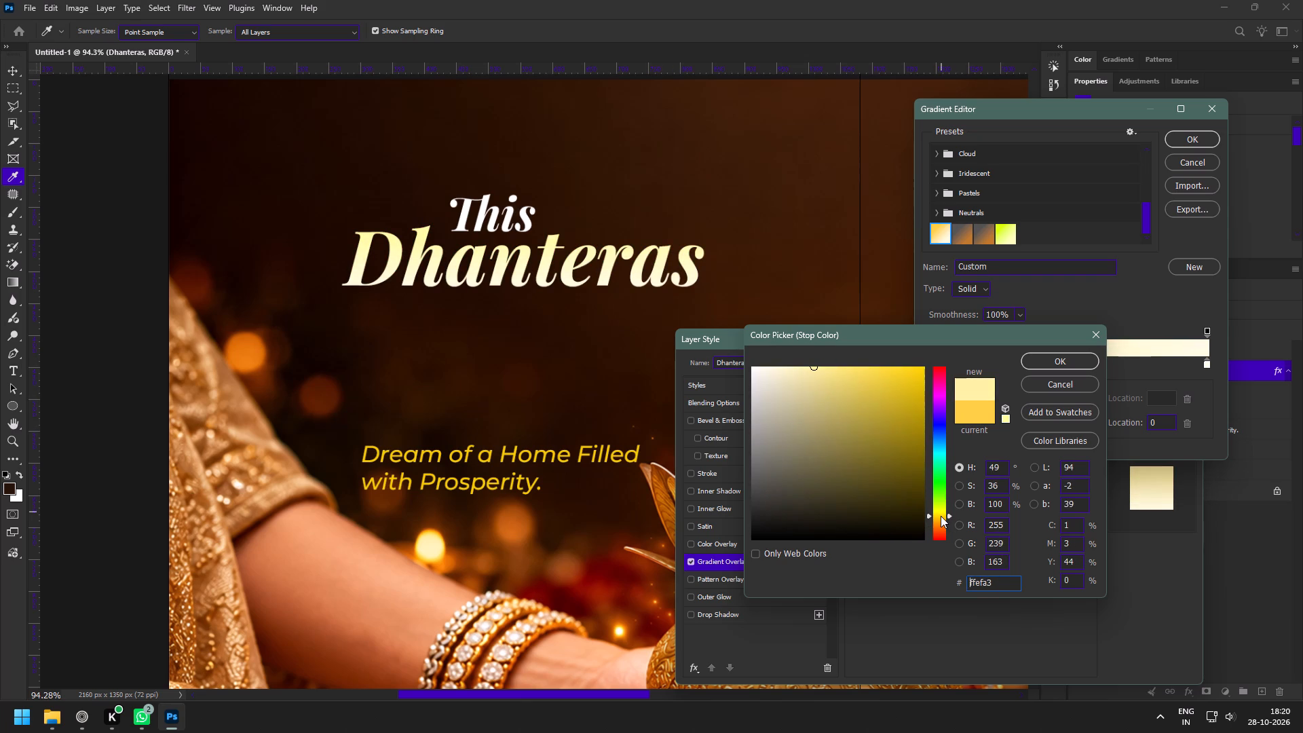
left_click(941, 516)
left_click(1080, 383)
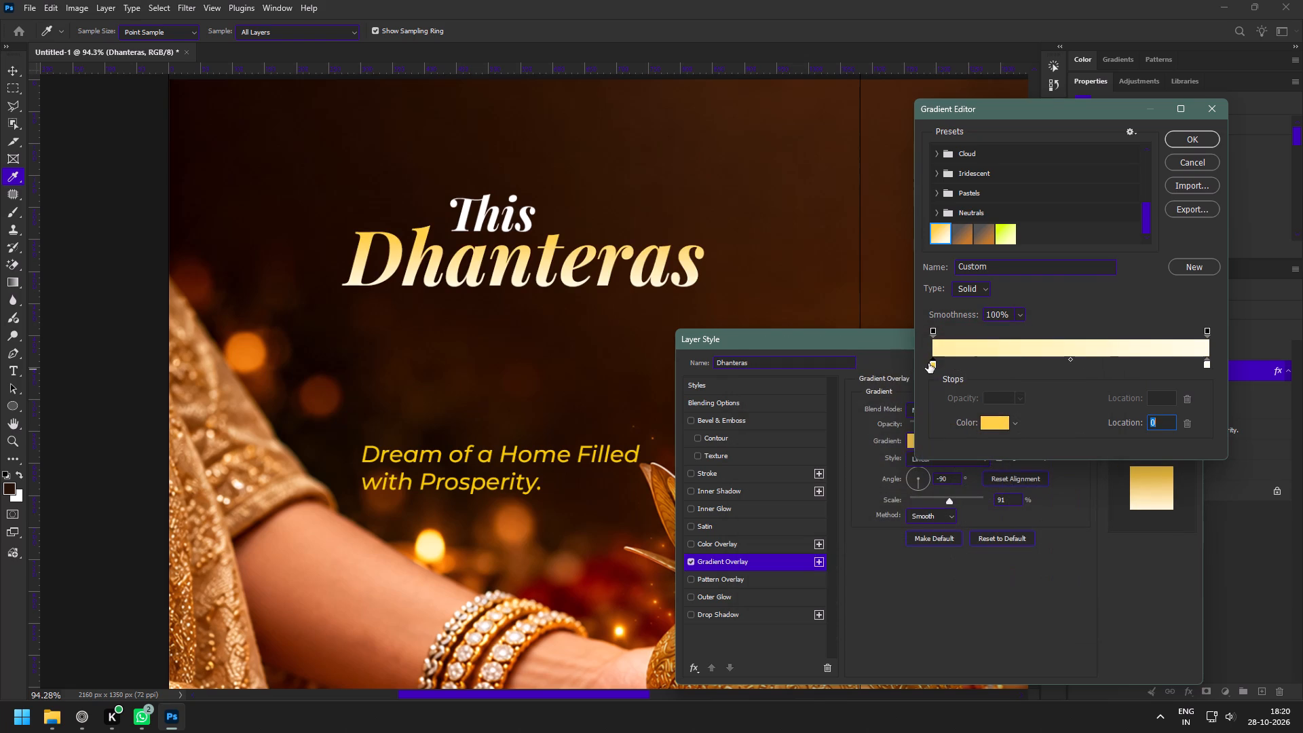
Set the overlay gradient's gold starting stop to the paler gold fcda77 and apply the layer style.
double_click(929, 363)
double_click(930, 365)
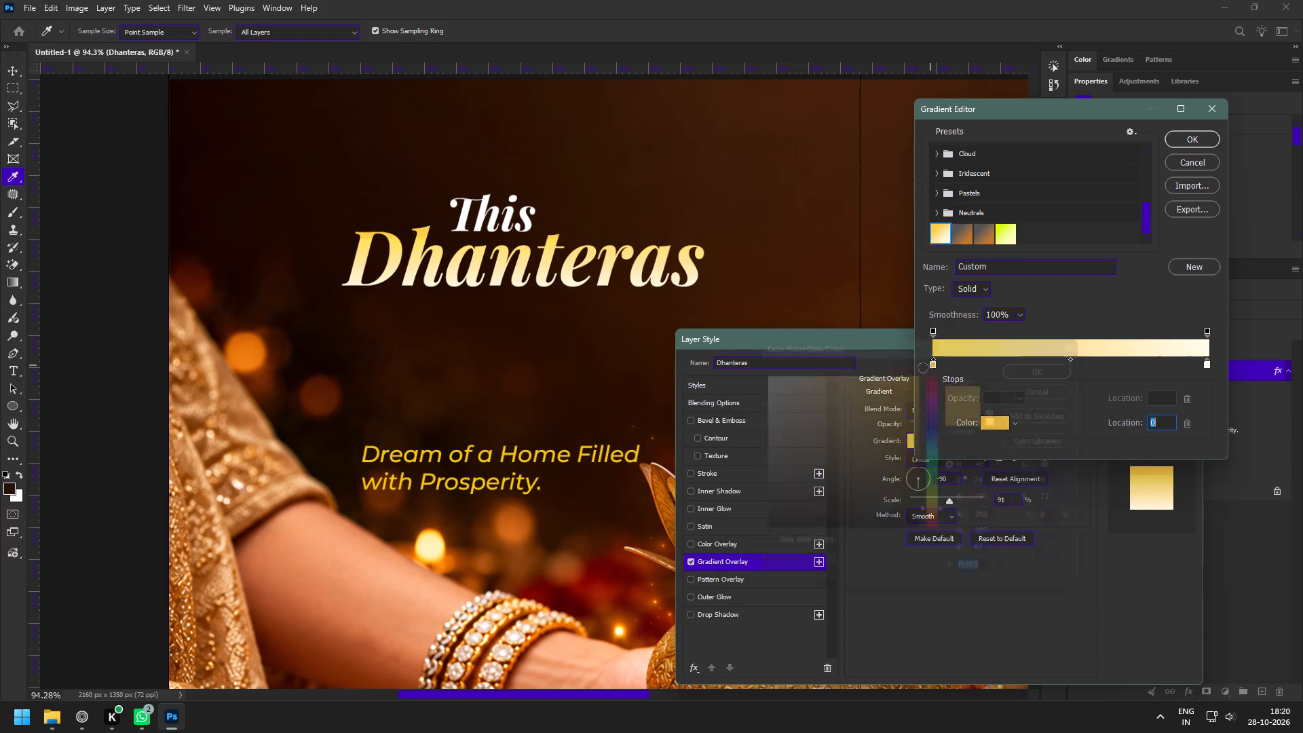
left_click_drag(858, 373, 843, 369)
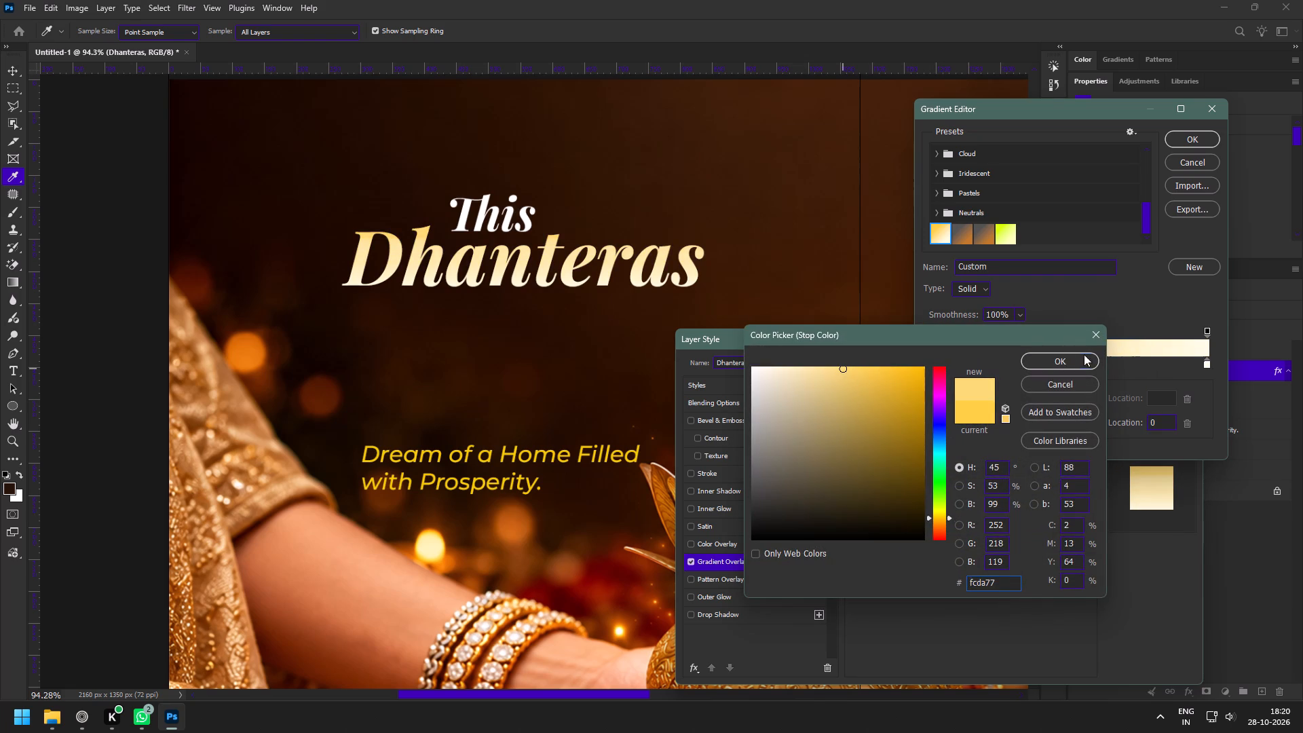
left_click(1084, 354)
left_click(1198, 137)
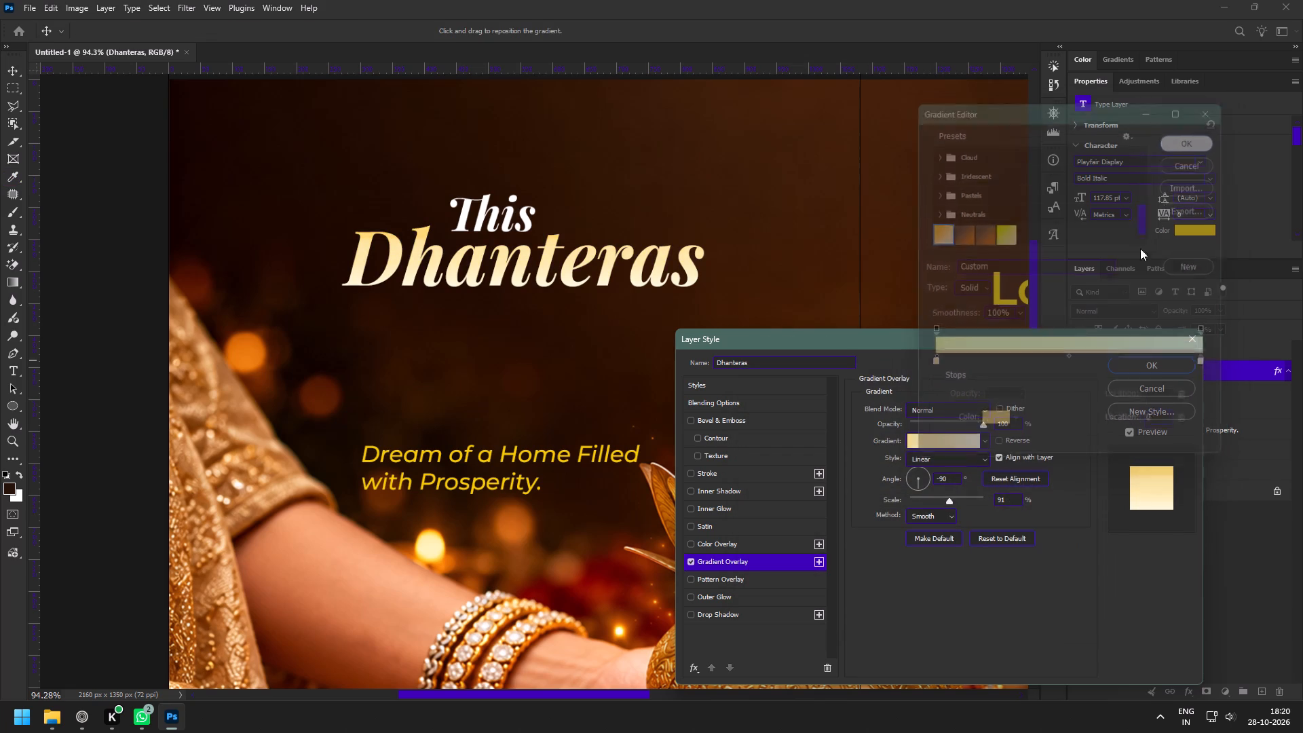
left_click(1146, 362)
Set the initial "D" of "Dhanteras" to the World Discovery Six PERSONAL Regular font.
key("z")
left_click_drag(660, 347, 617, 324)
key("space")
left_click_drag(679, 345, 632, 305)
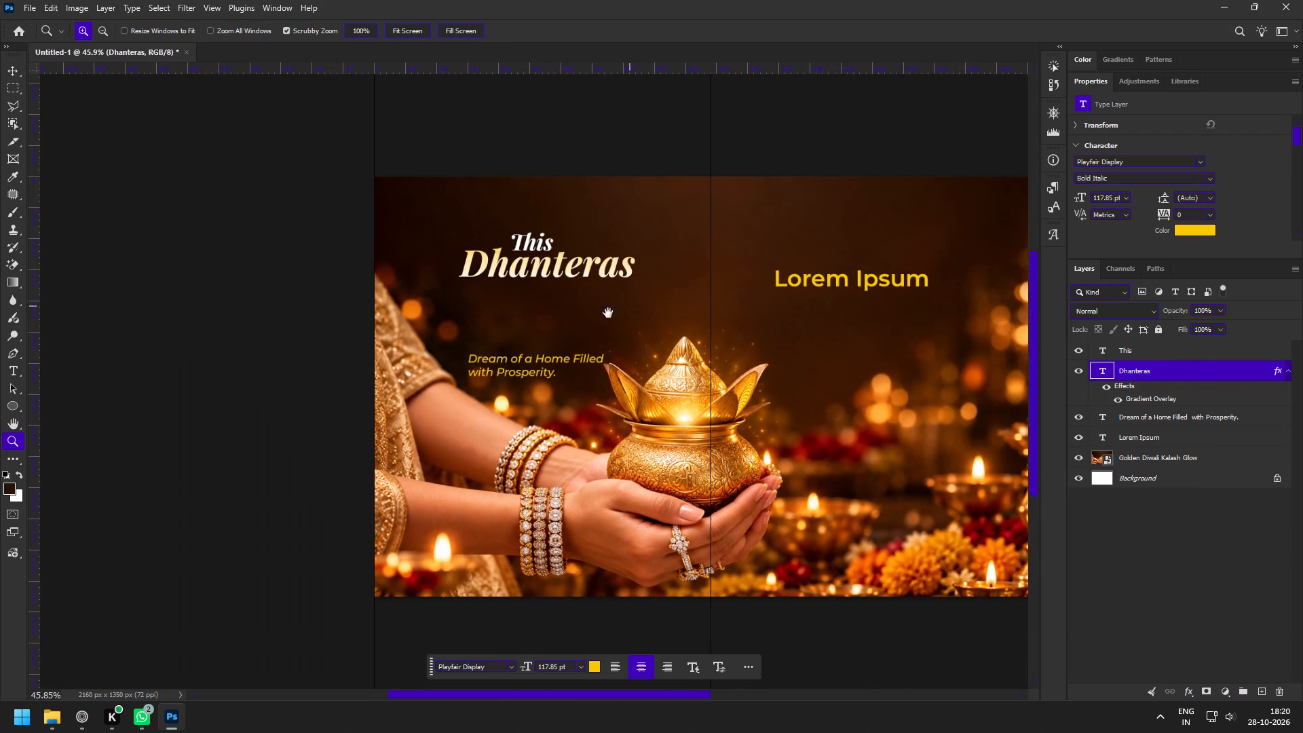
left_click_drag(556, 257, 586, 301)
left_click_drag(523, 204, 535, 227)
key("v")
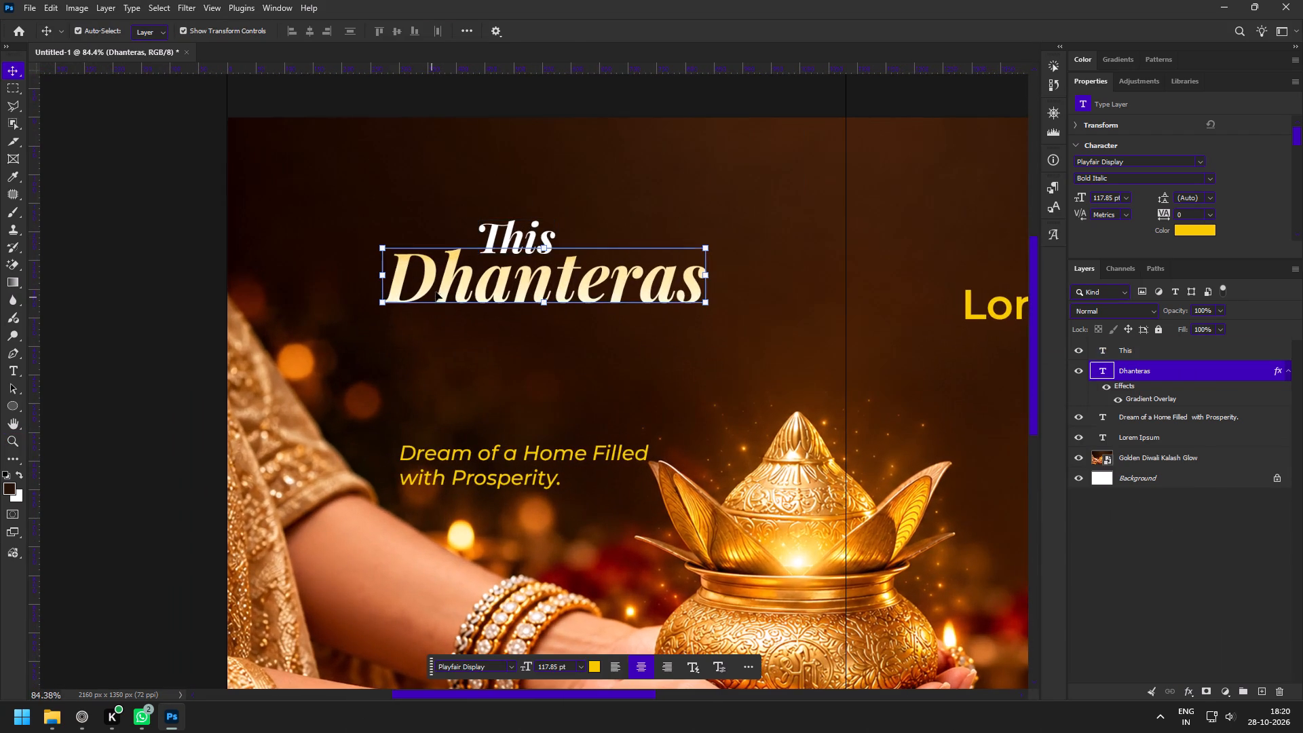
double_click(432, 290)
left_click_drag(432, 296, 316, 293)
left_click(1201, 152)
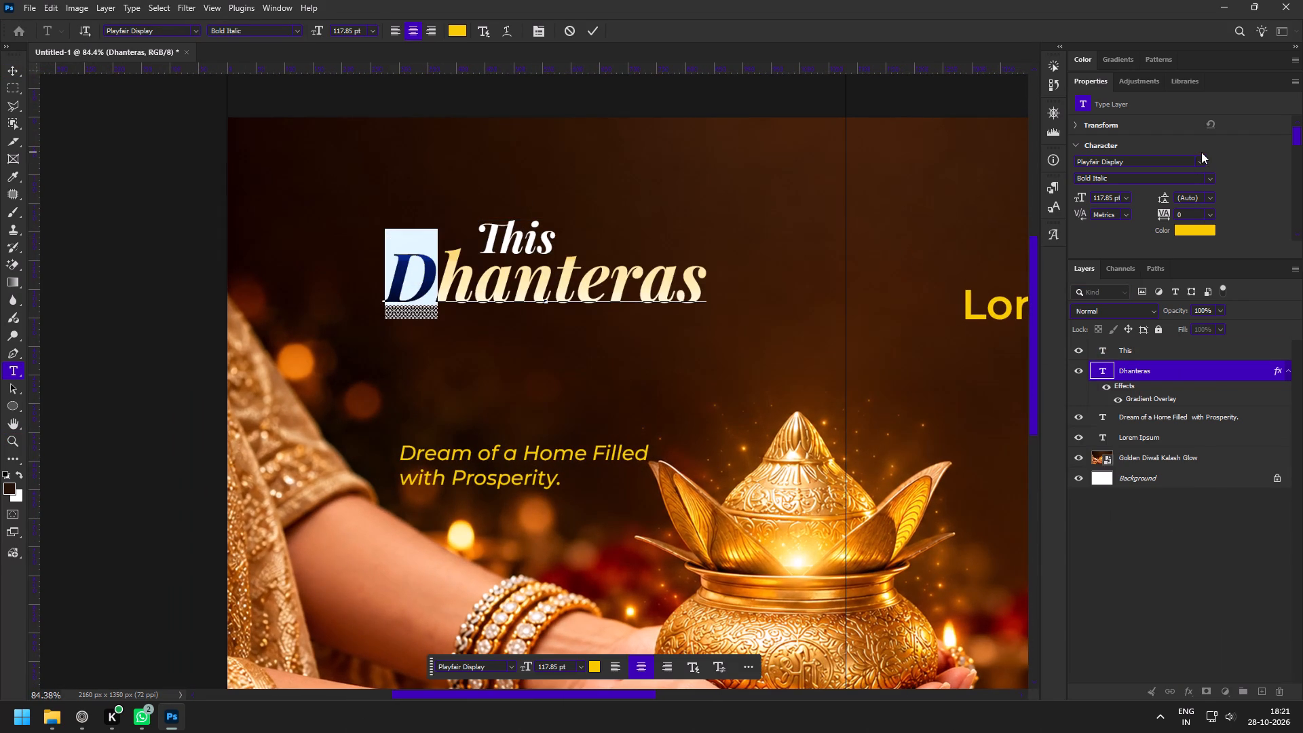
left_click(1201, 159)
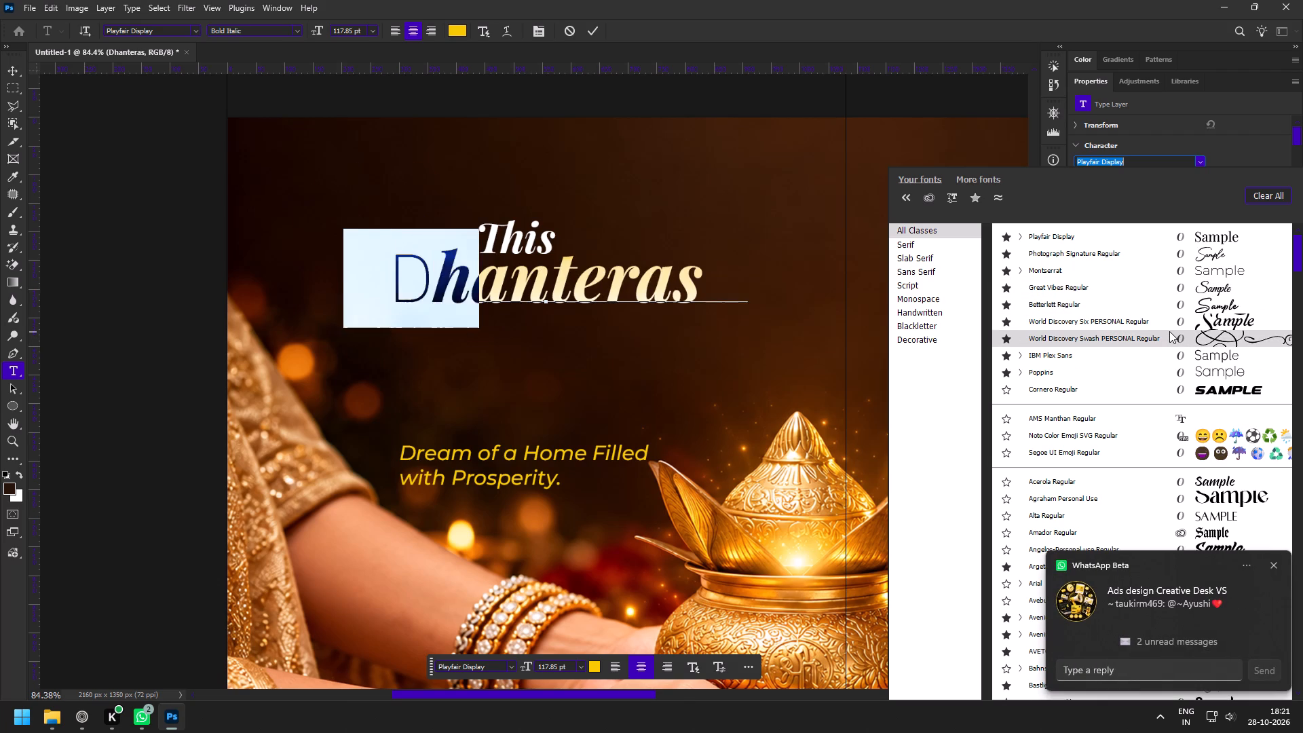
left_click(1171, 316)
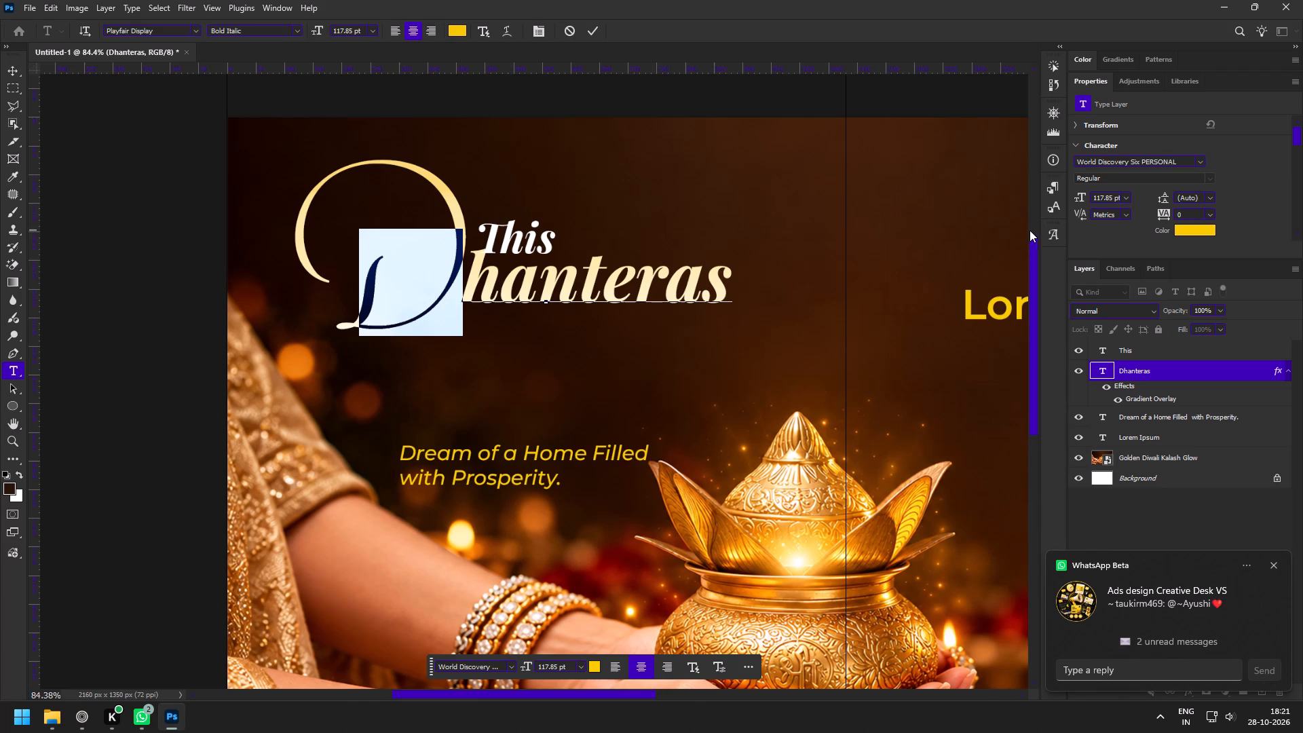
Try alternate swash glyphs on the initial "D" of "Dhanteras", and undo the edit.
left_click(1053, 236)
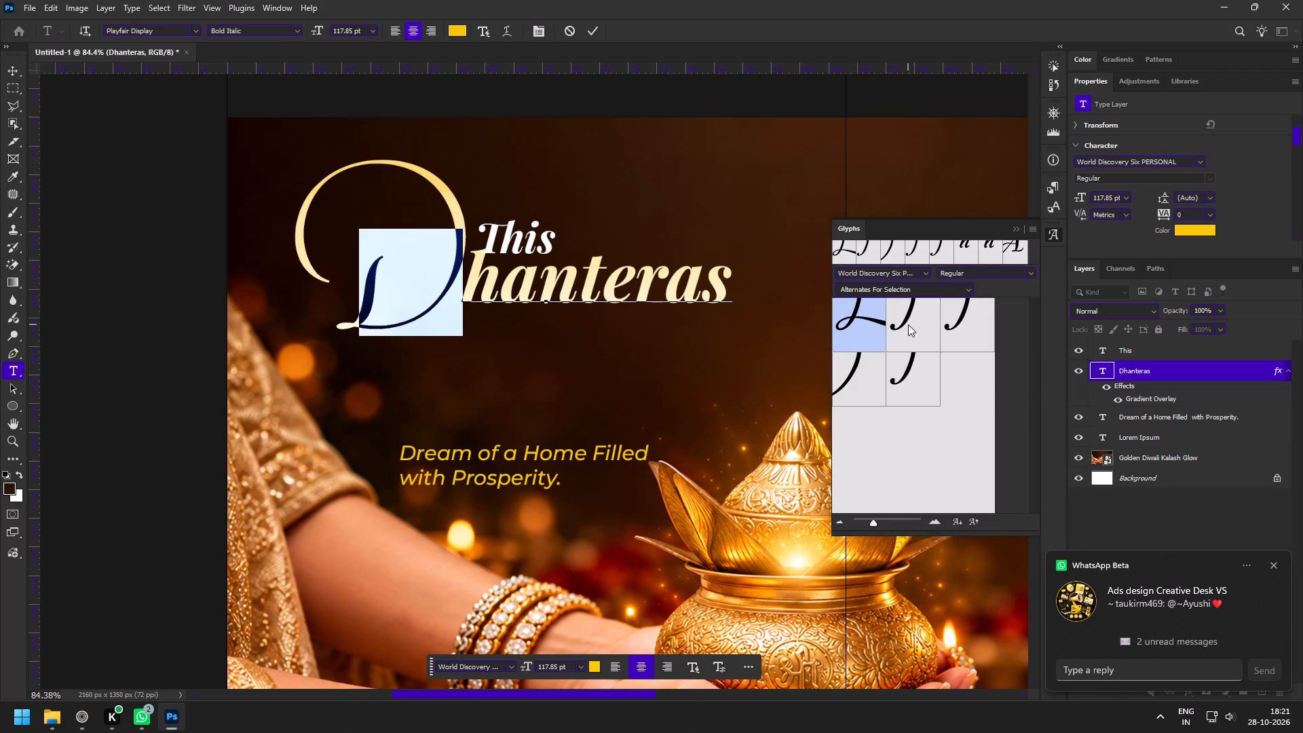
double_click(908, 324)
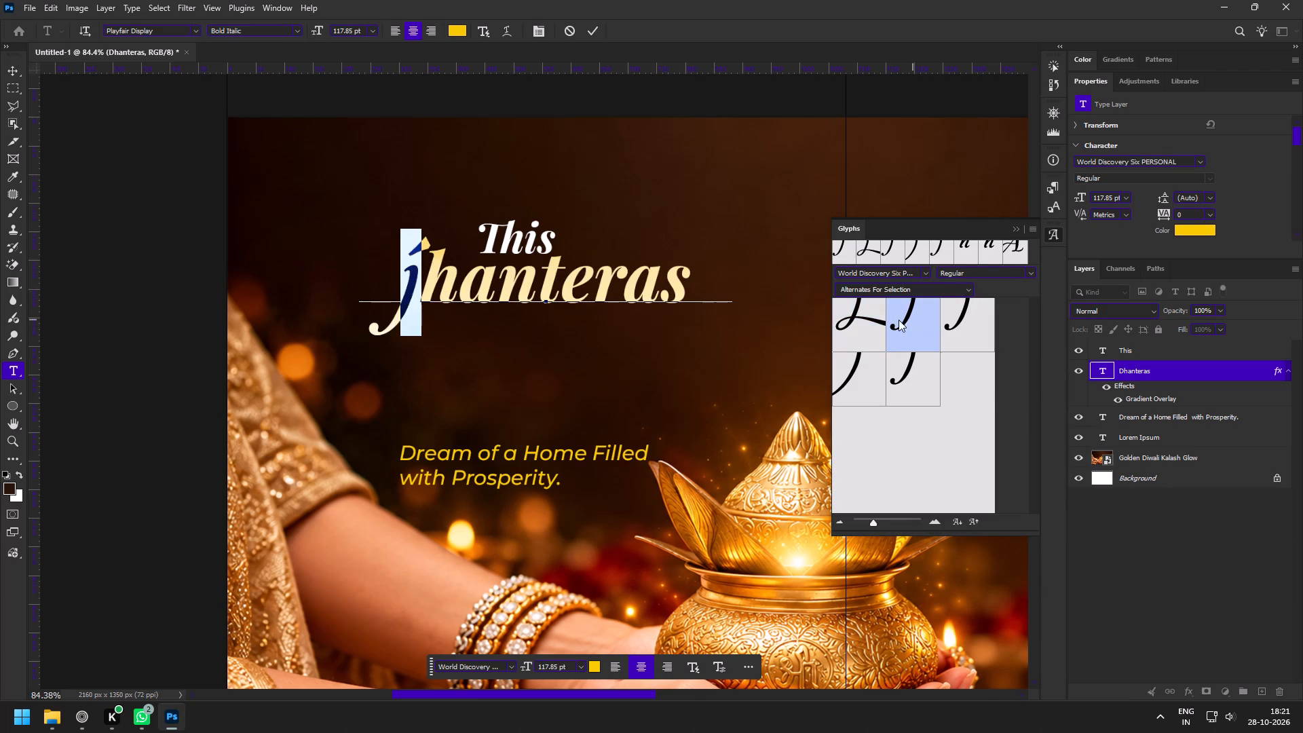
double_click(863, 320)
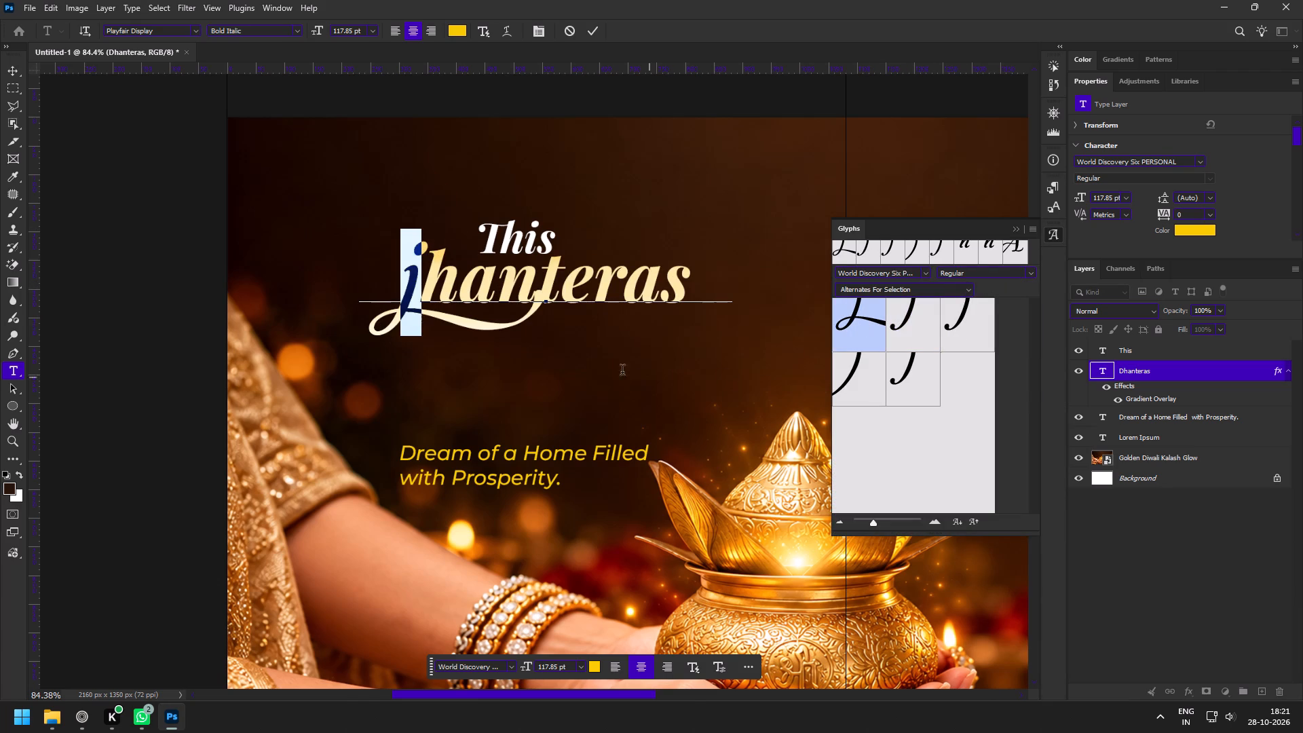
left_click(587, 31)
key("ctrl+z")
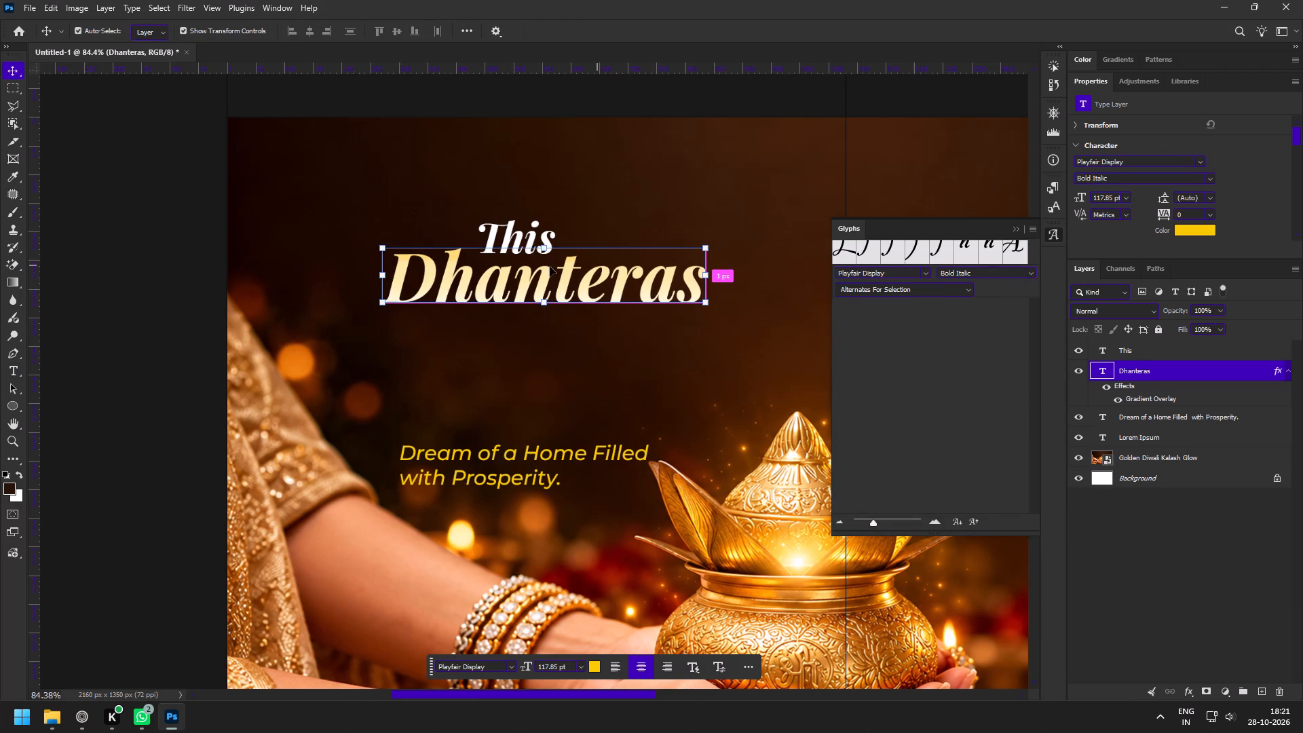
Set only the initial "D" of "Dhanteras" to the World Discovery Six PERSONAL Regular font.
double_click(428, 274)
left_click_drag(435, 294, 364, 294)
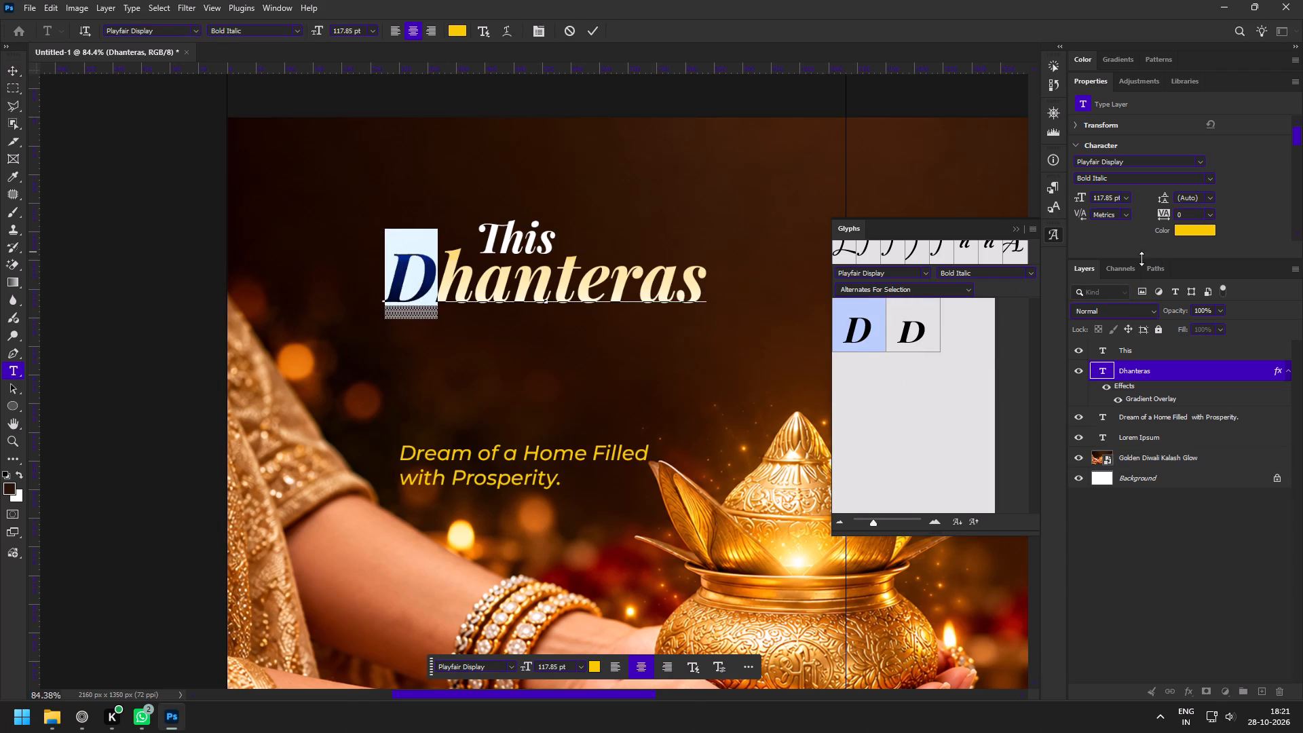
left_click(1201, 160)
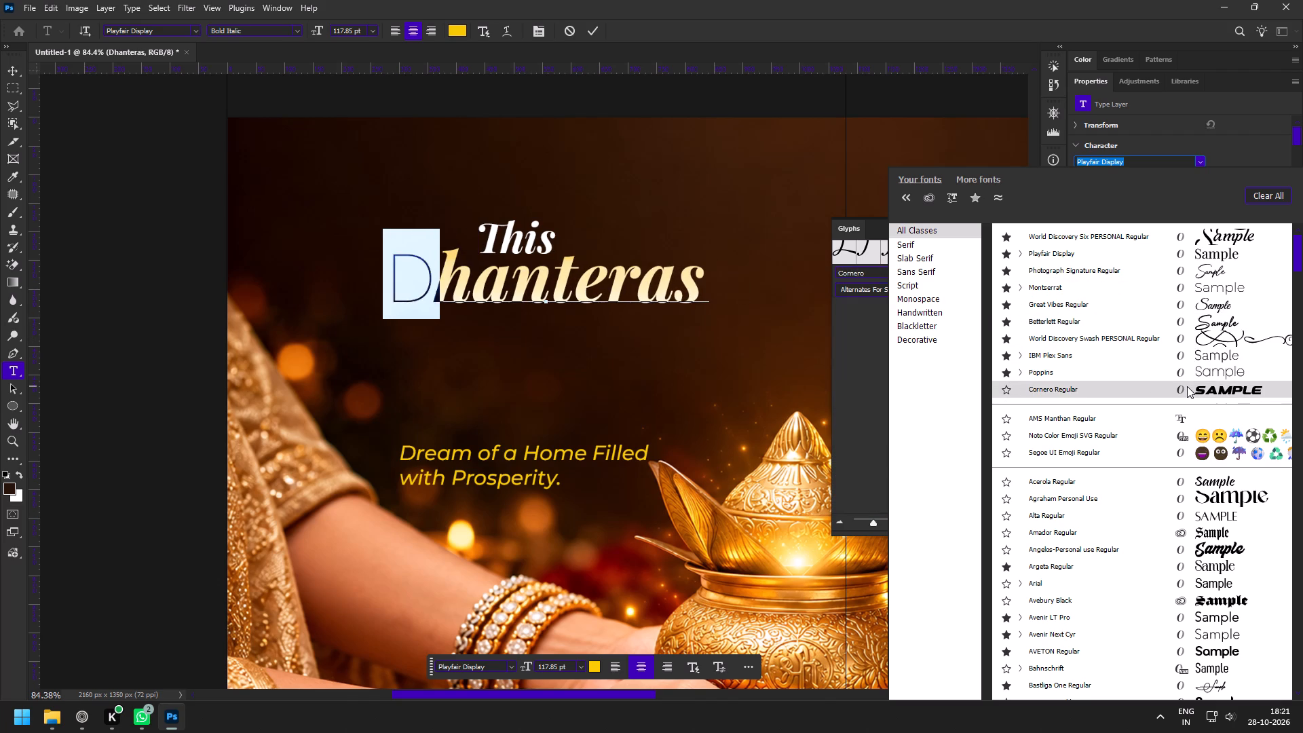
scroll(1190, 359, "up", 3)
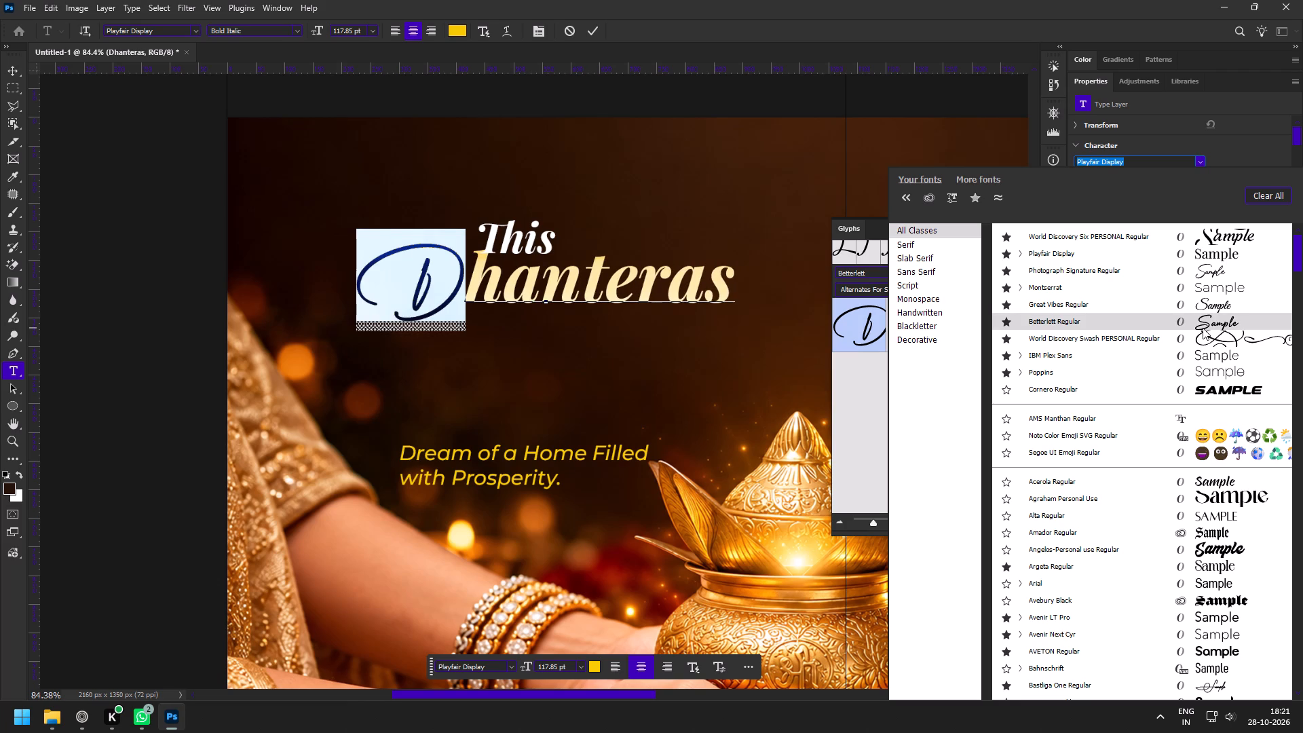
scroll(1205, 312, "up", 3)
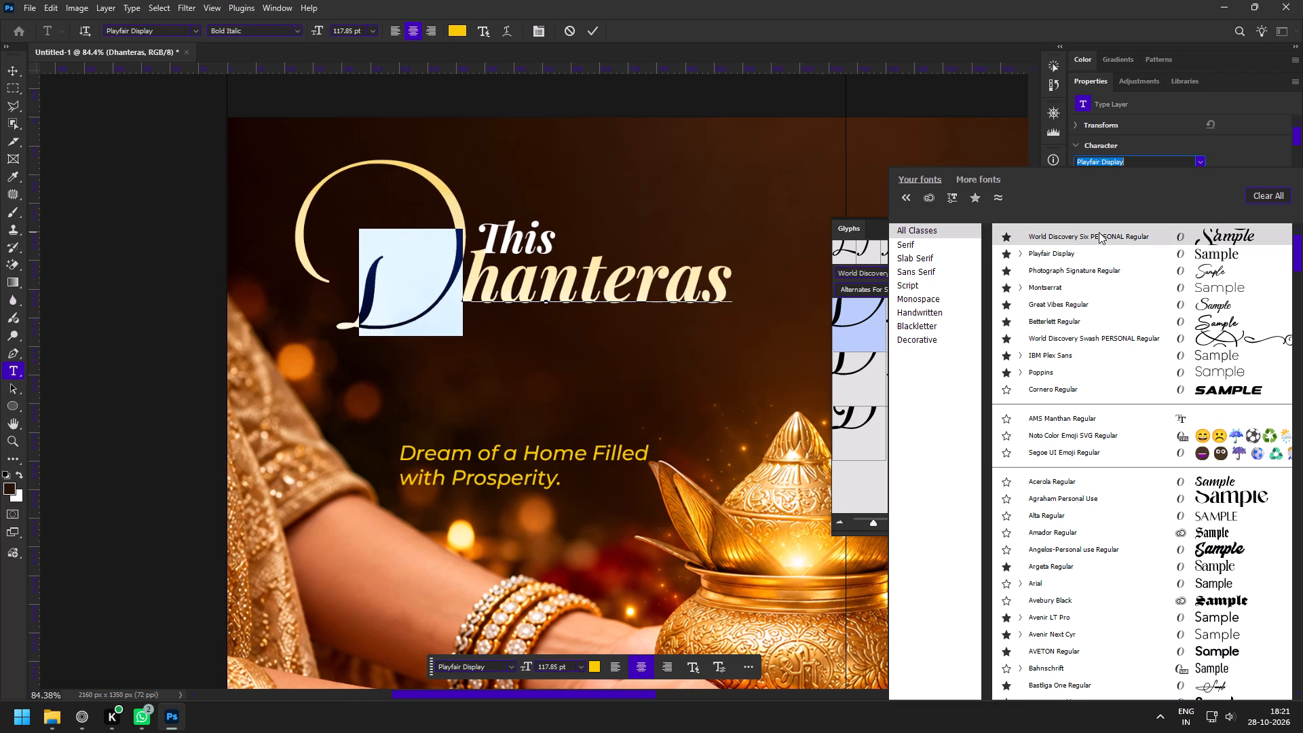
left_click(1099, 232)
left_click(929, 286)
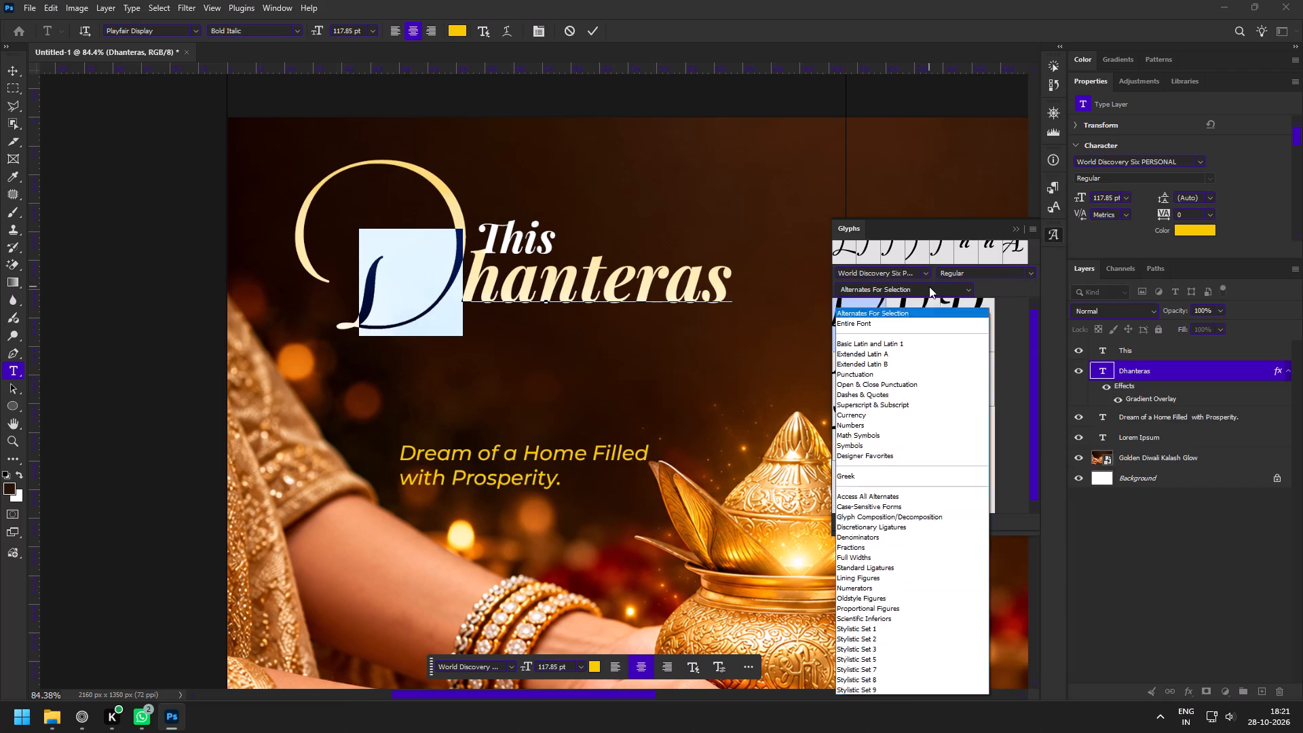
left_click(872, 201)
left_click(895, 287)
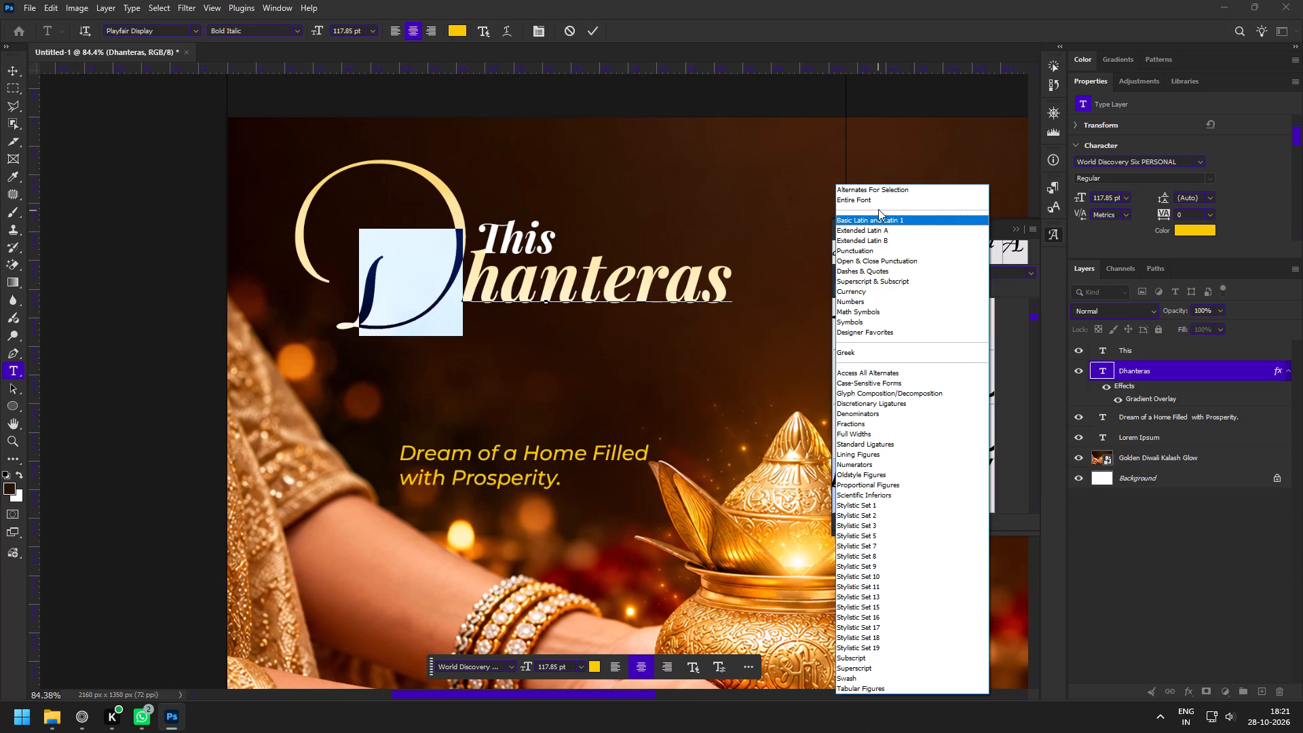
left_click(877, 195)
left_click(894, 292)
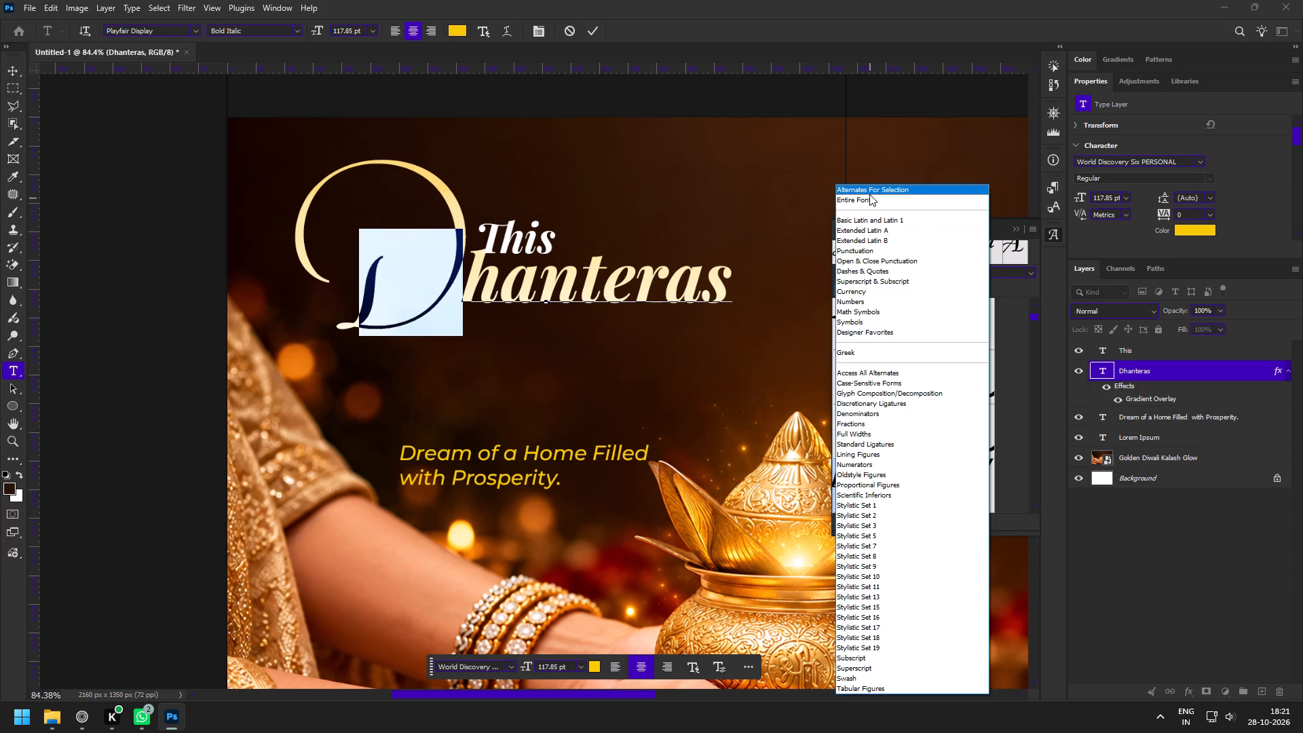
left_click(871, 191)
Compare the font's alternate glyphs for the "D" and apply the one with the wide looping left swash, committing the text.
double_click(921, 322)
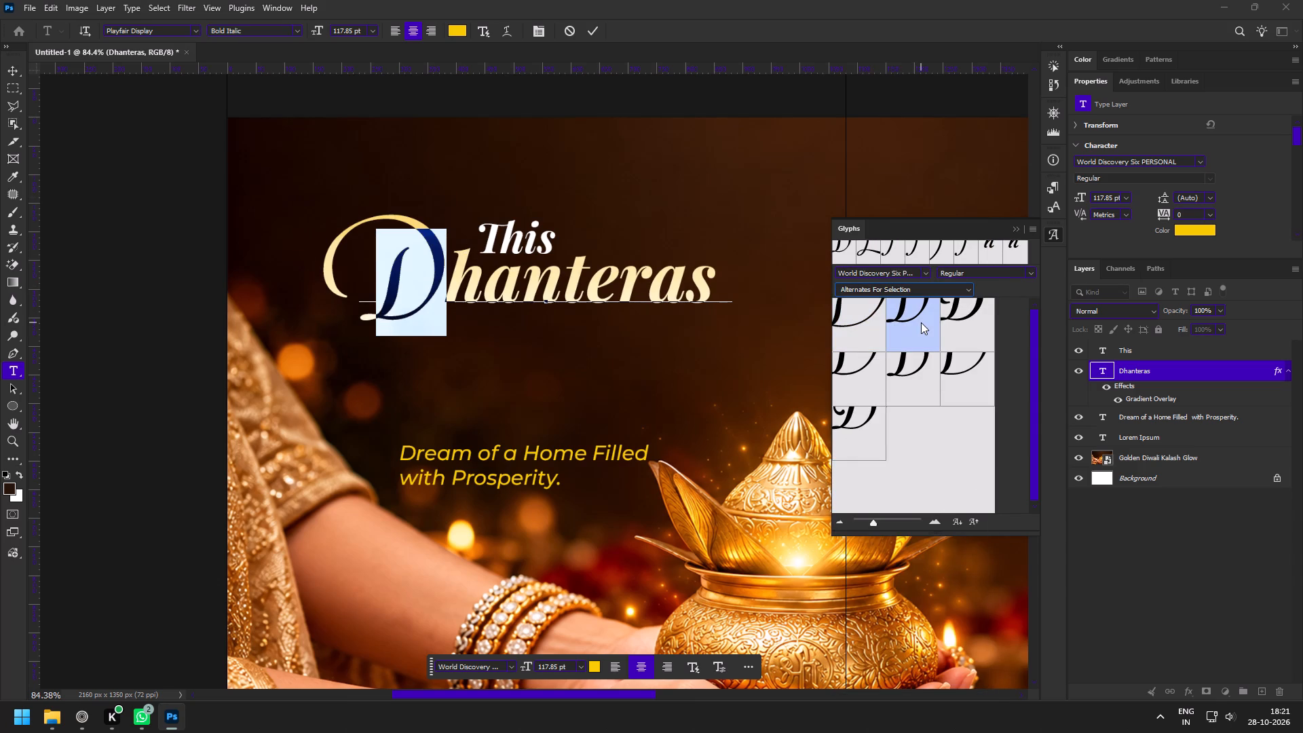
double_click(973, 316)
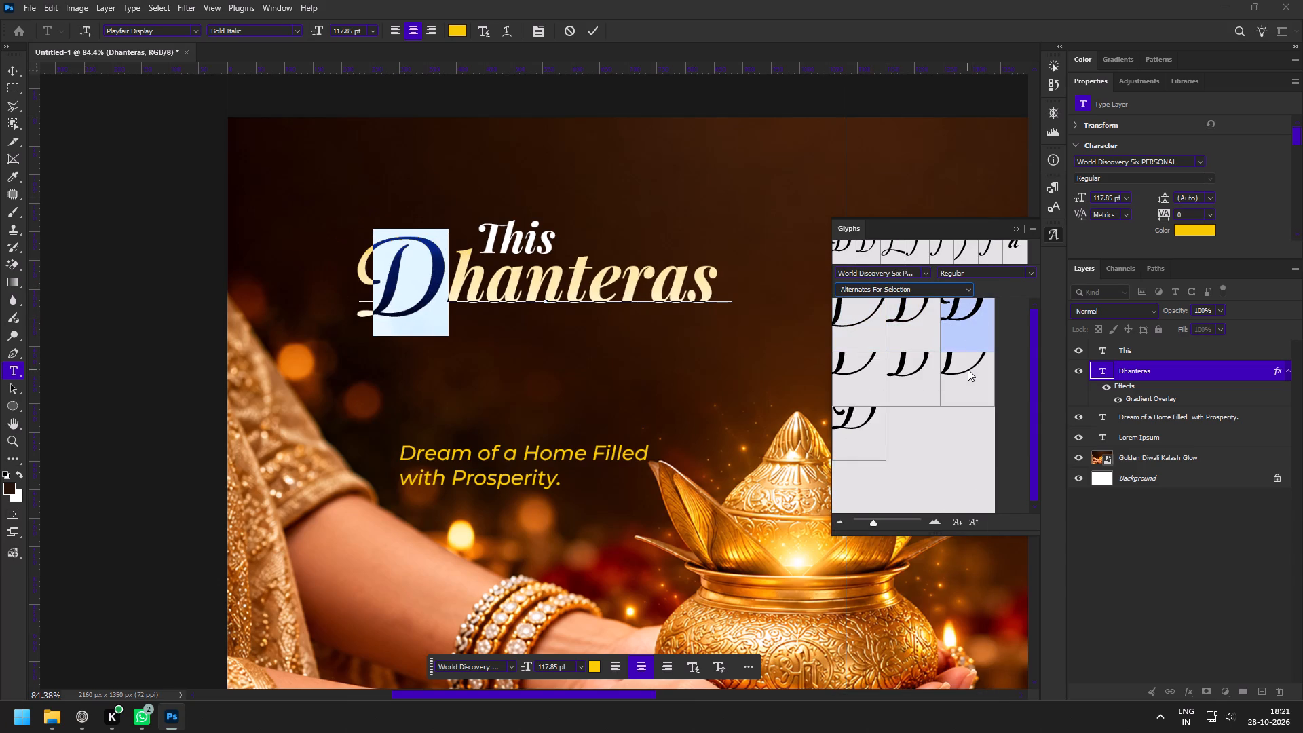
double_click(968, 369)
double_click(911, 386)
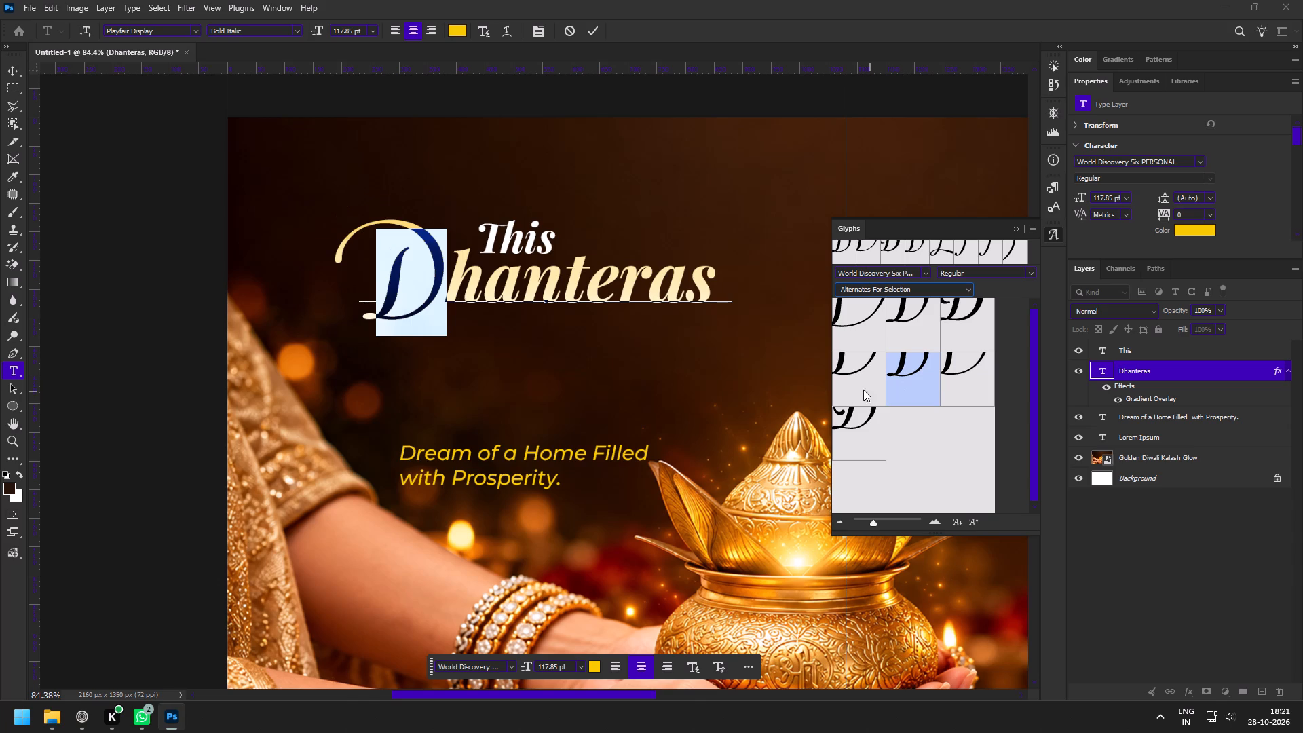
double_click(854, 384)
double_click(855, 424)
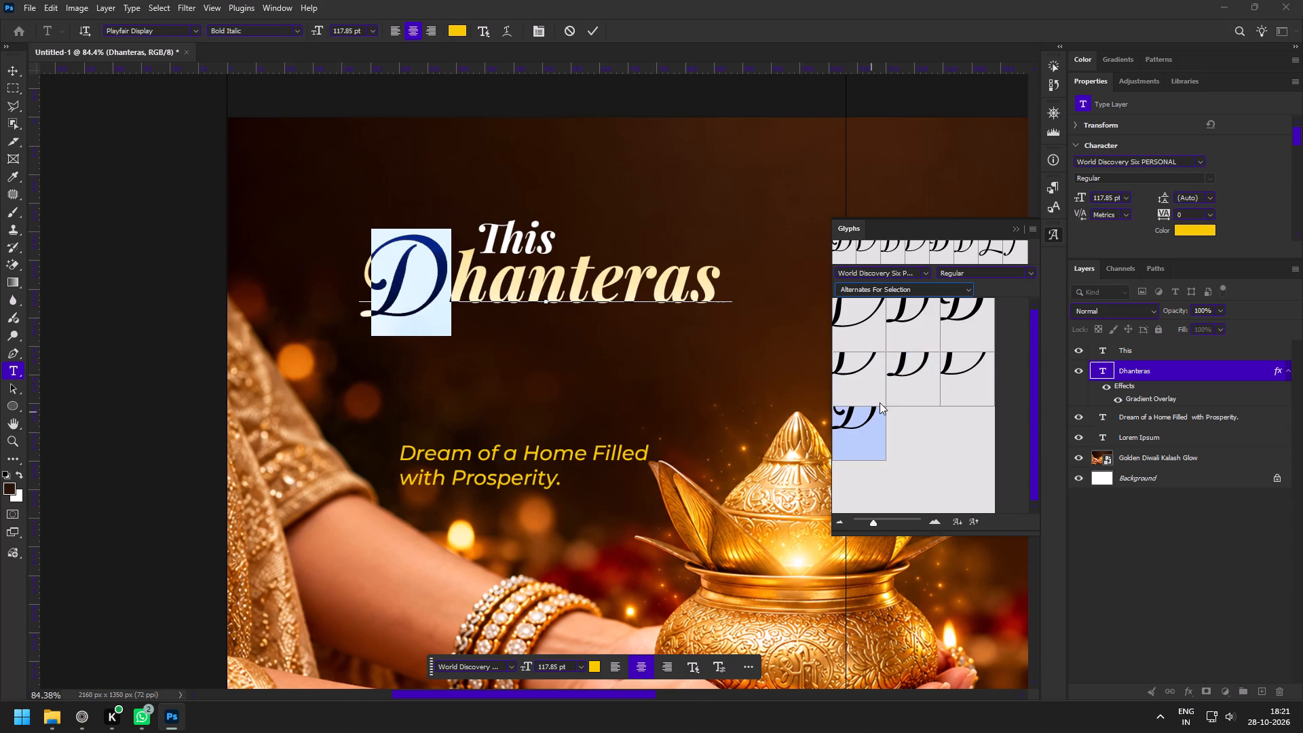
double_click(916, 322)
double_click(972, 321)
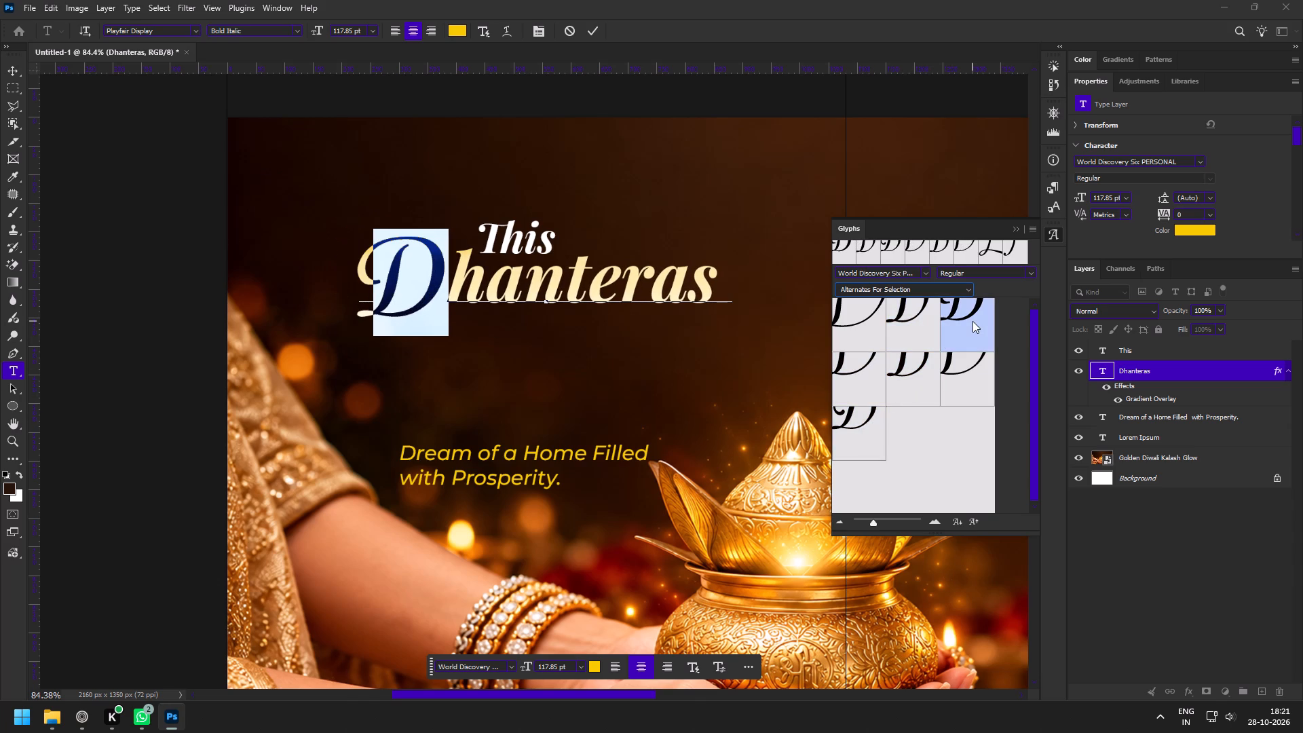
double_click(905, 321)
left_click(1019, 231)
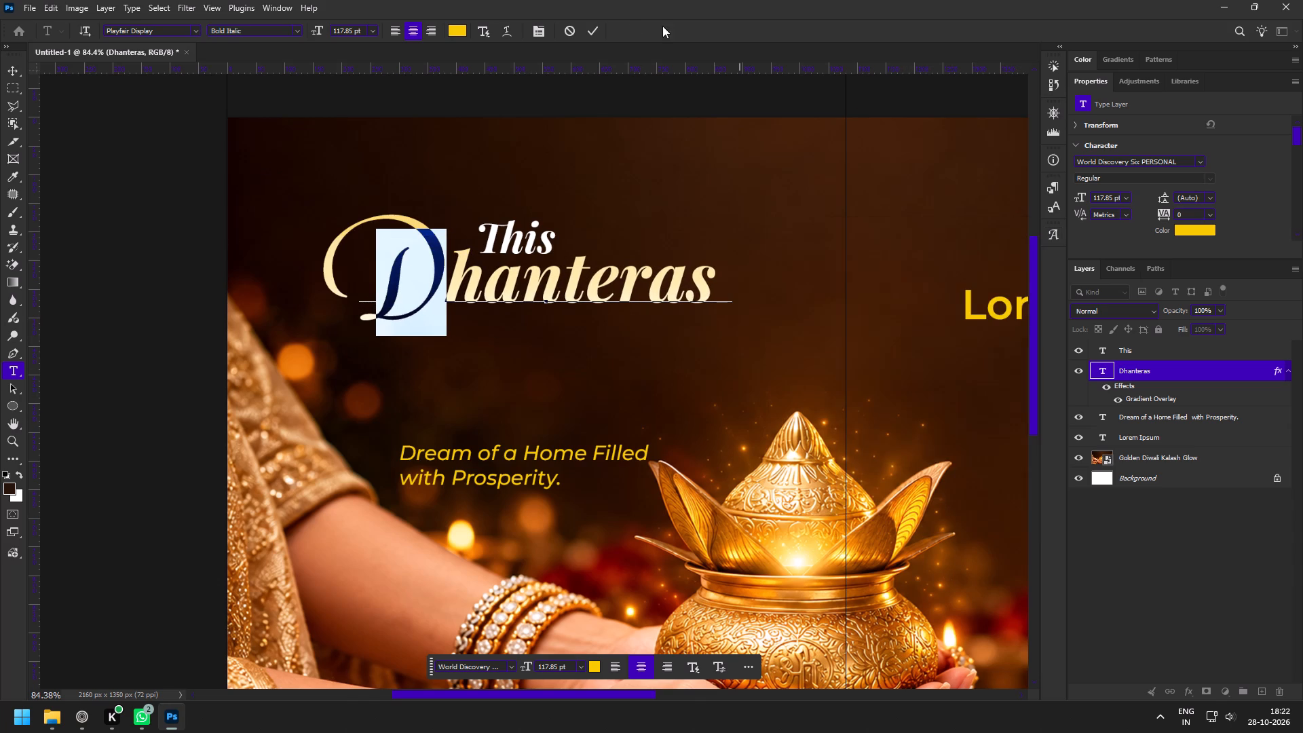
left_click(596, 28)
Nudge "This" slightly right and down so it sits closer above "Dhanteras".
key("z")
left_click_drag(631, 390, 595, 374)
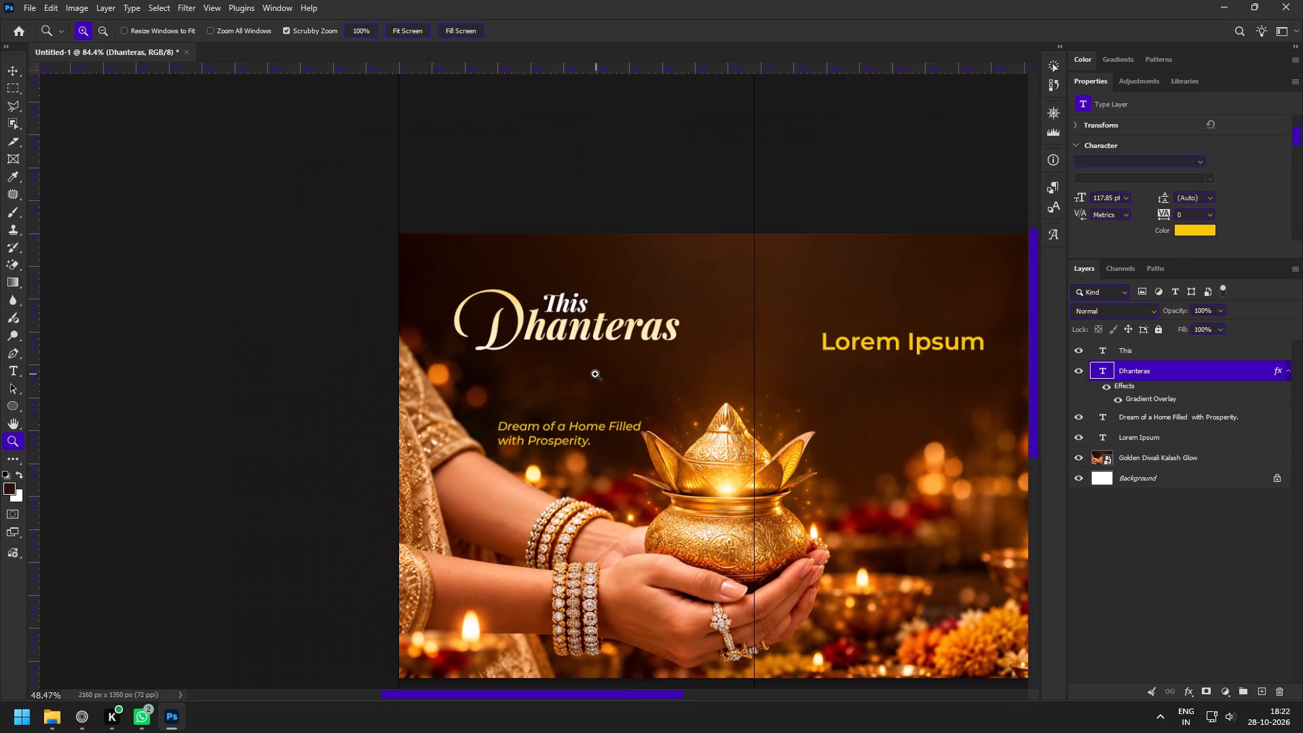
left_click_drag(595, 374, 596, 374)
left_click_drag(504, 336, 550, 383)
key("v")
left_click(649, 265)
left_click_drag(650, 263, 656, 273)
left_click(590, 31)
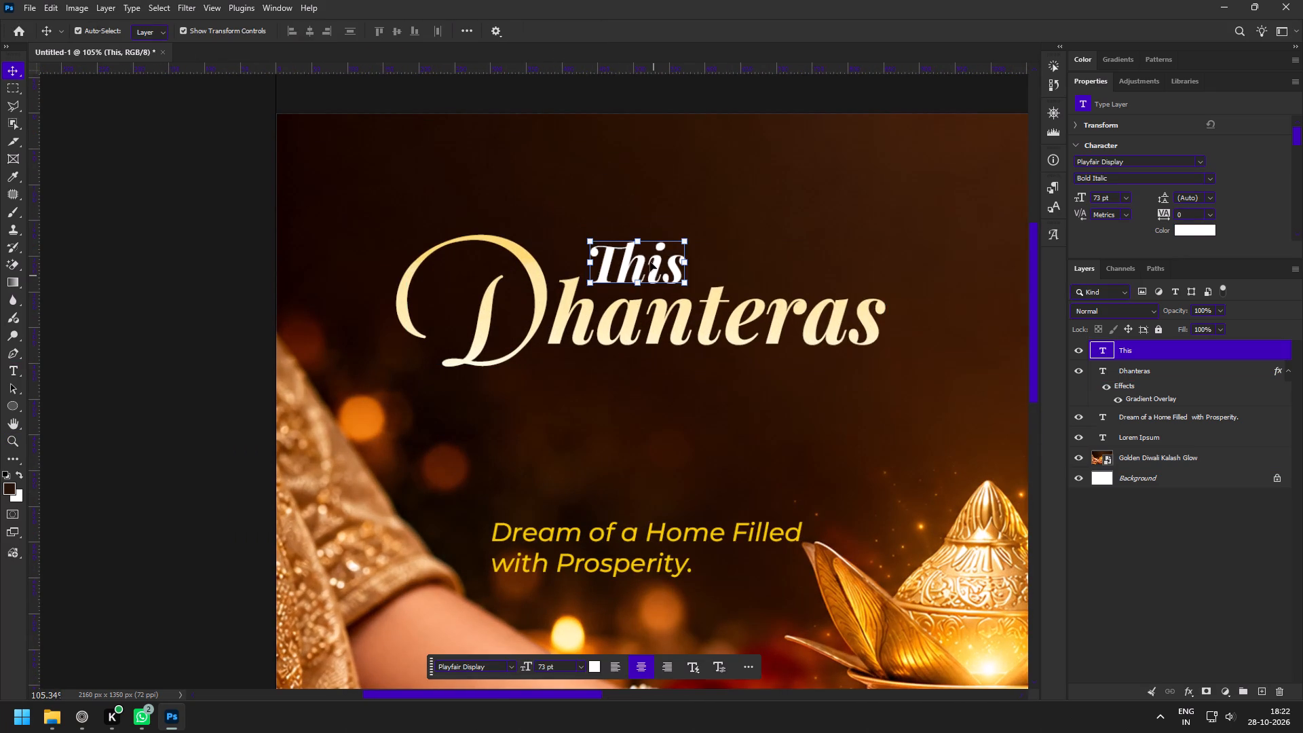
left_click_drag(651, 261, 654, 267)
Shift "This" and "Dhanteras" together to the right on the first tile, keeping their arrangement.
left_click(808, 326, "shift")
left_click_drag(760, 323, 778, 328)
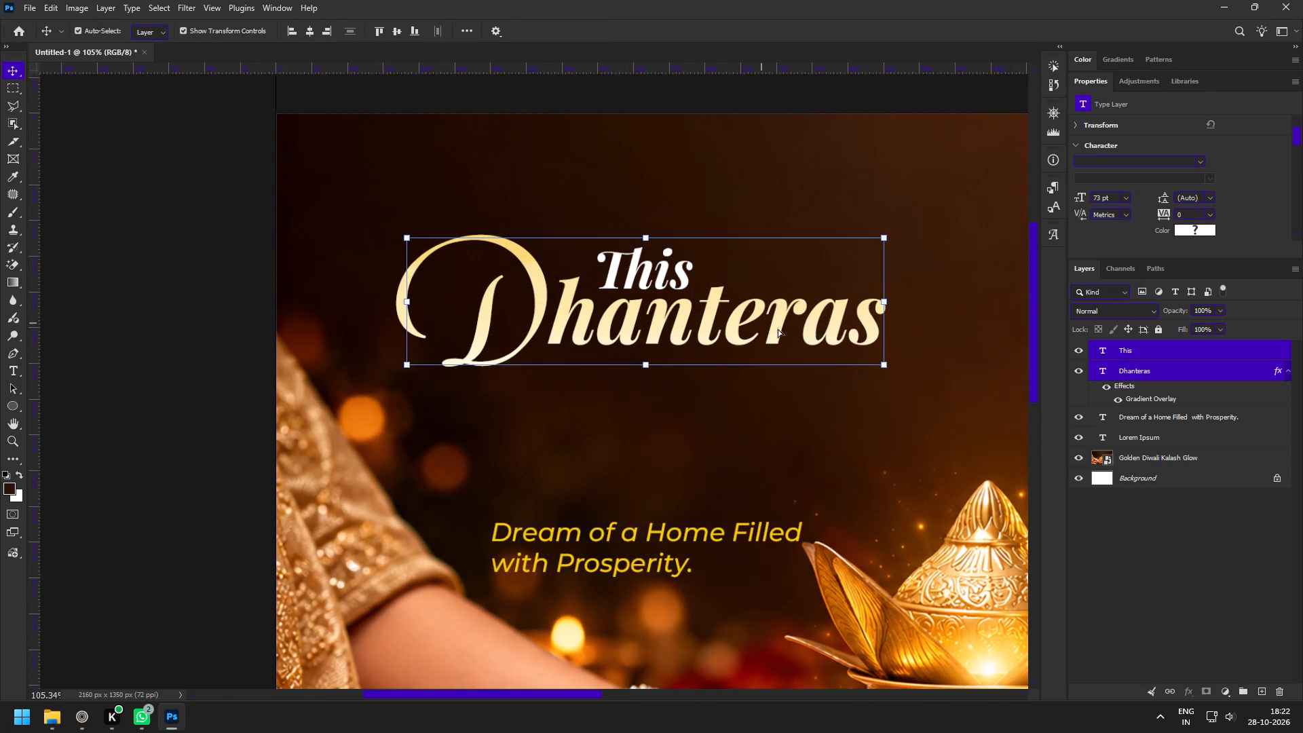
left_click_drag(778, 328, 811, 322)
Move the tagline "Dream of a Home Filled with Prosperity." up to sit directly beneath "Dhanteras".
key("space")
key("space")
left_click_drag(734, 445, 606, 324)
key("v")
left_click(422, 424)
left_click_drag(407, 435, 497, 278)
Set the "Dream of a Home Filled with Prosperity." tagline's text colour to white, ffffff.
left_click(1201, 233)
left_click_drag(898, 407, 729, 316)
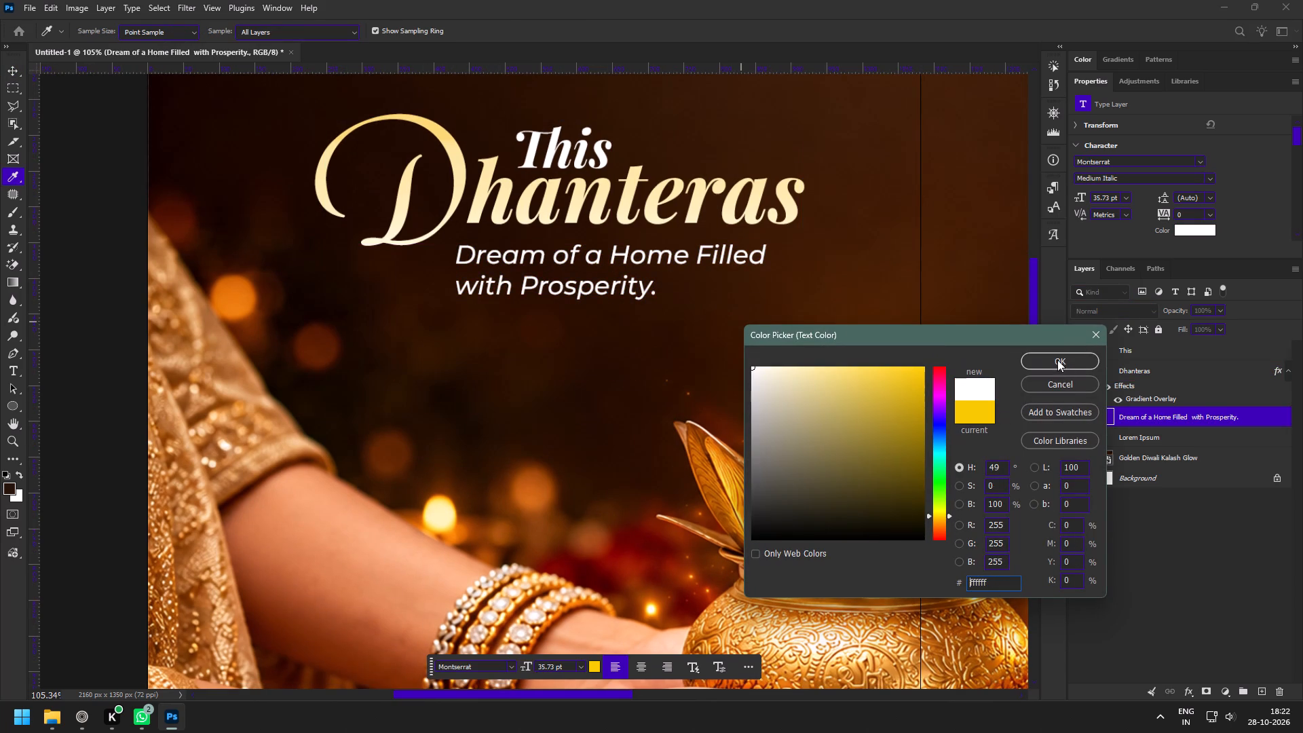
left_click(1069, 364)
Delete the yellow "Lorem Ipsum" placeholder text from the second tile.
key("z")
left_click_drag(778, 388, 704, 357)
key("space")
key("space")
key("space")
key("space")
left_click_drag(829, 371, 584, 308)
left_click_drag(573, 274, 607, 326)
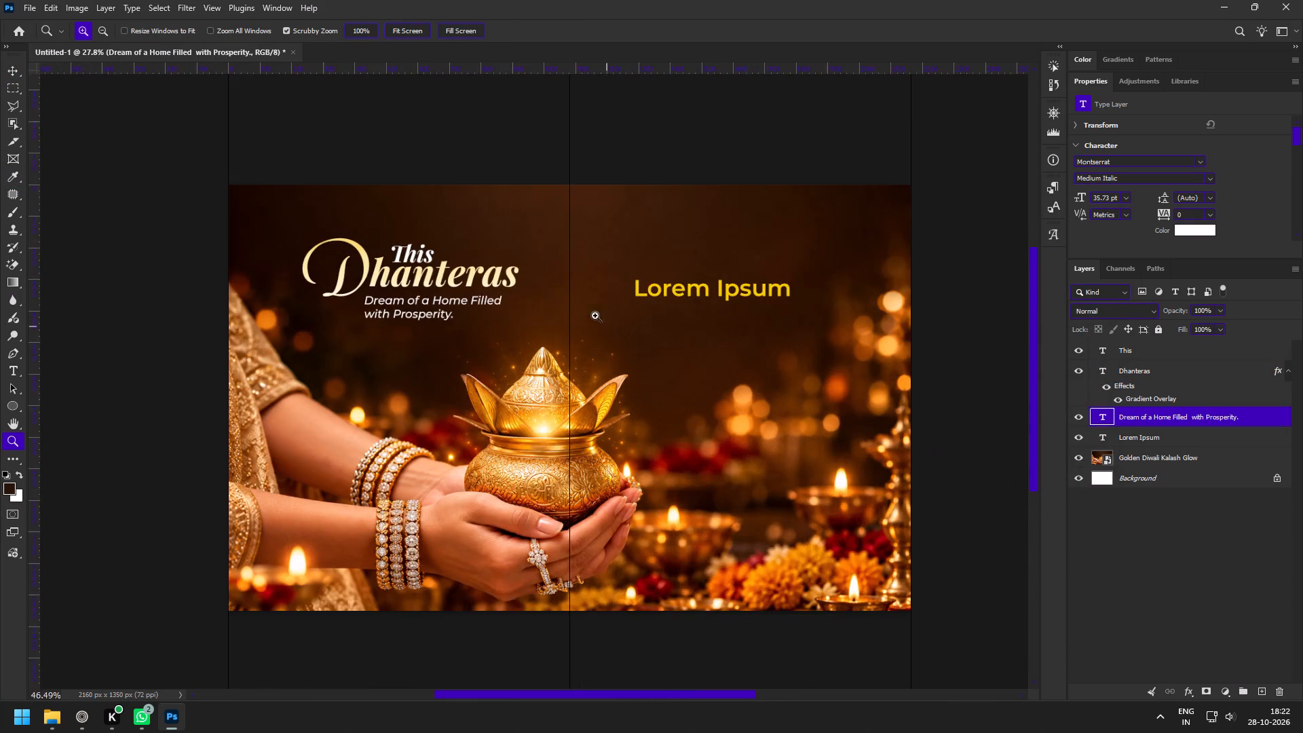
left_click_drag(511, 233, 534, 267)
key("space")
key("space")
key("space")
left_click_drag(628, 278, 542, 231)
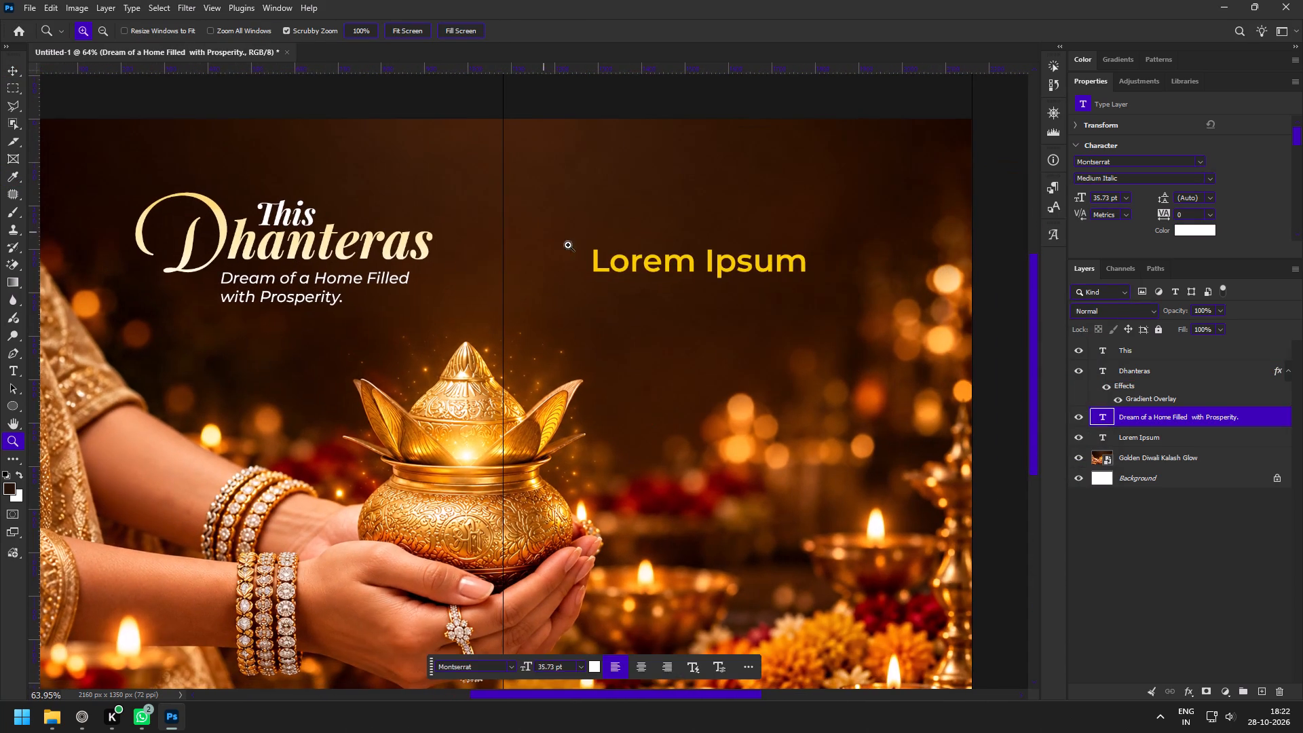
key("v")
left_click(671, 263)
key("Delete")
Duplicate the "Dream of a Home Filled with Prosperity." text onto the upper part of the second tile.
left_click(276, 288)
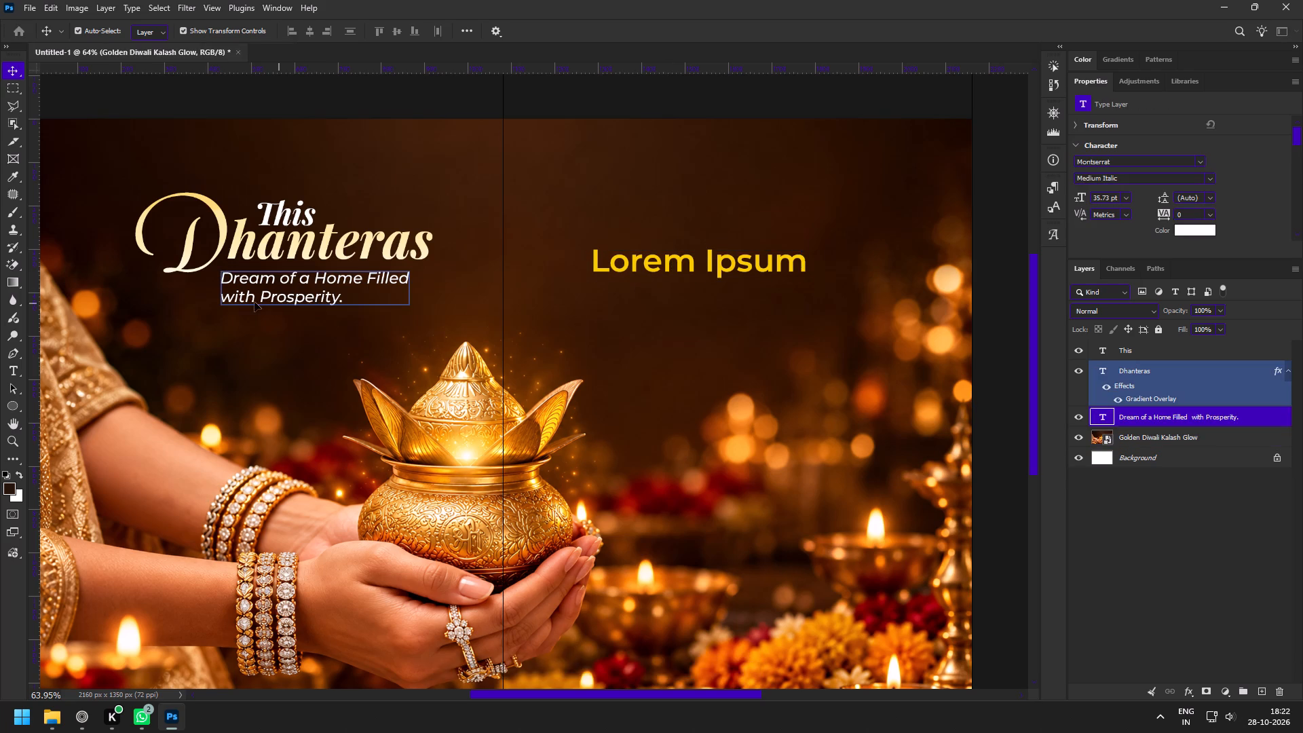
left_click_drag(251, 293, 628, 267, "alt")
Switch to the Diamond city content document in the browser and copy "May Your Home Shine with Happiness & Abundance.".
left_click(84, 722)
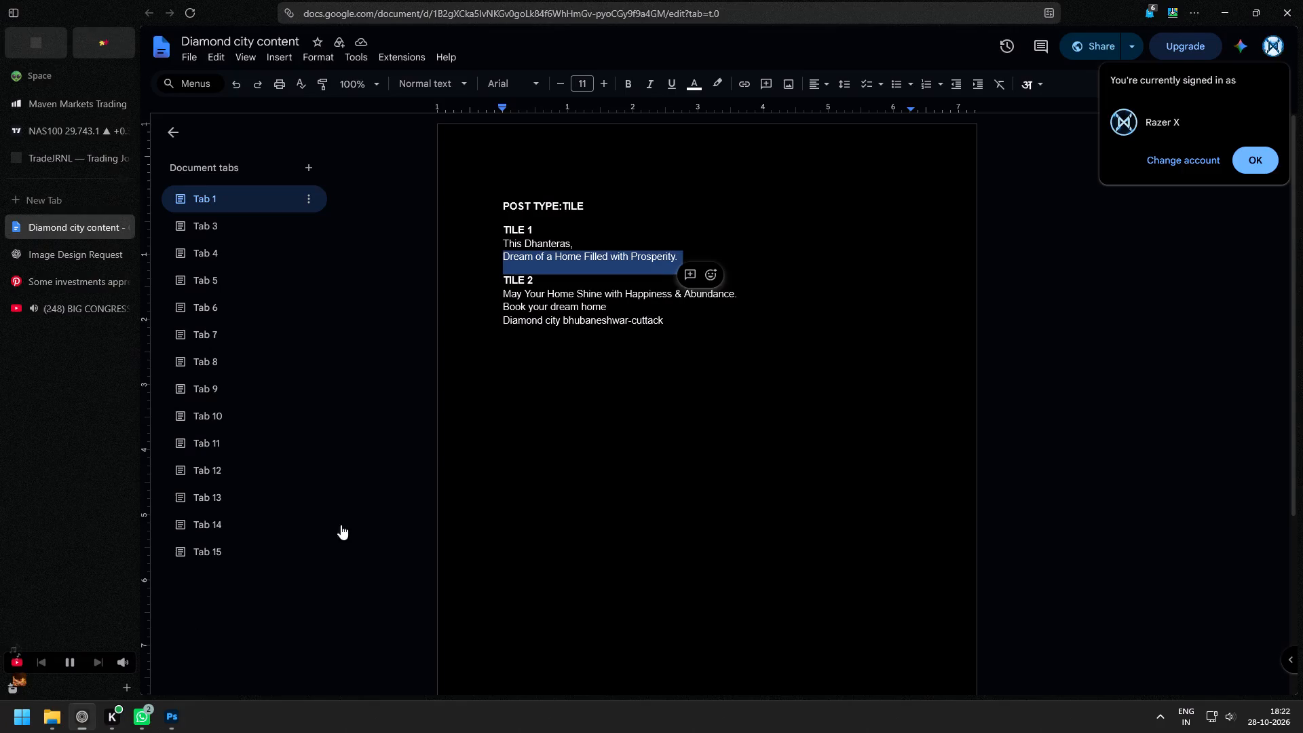
left_click_drag(497, 297, 741, 295)
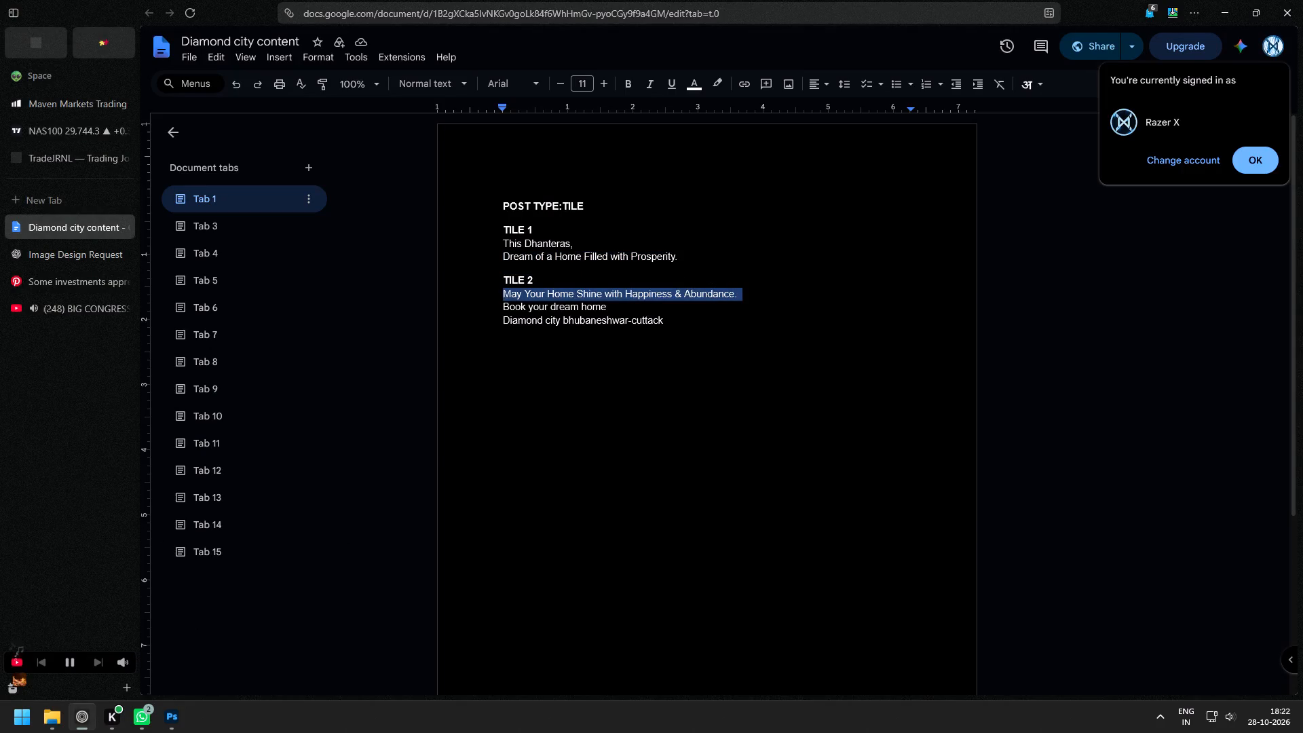
left_click_drag(741, 295, 768, 295)
key("ctrl+c")
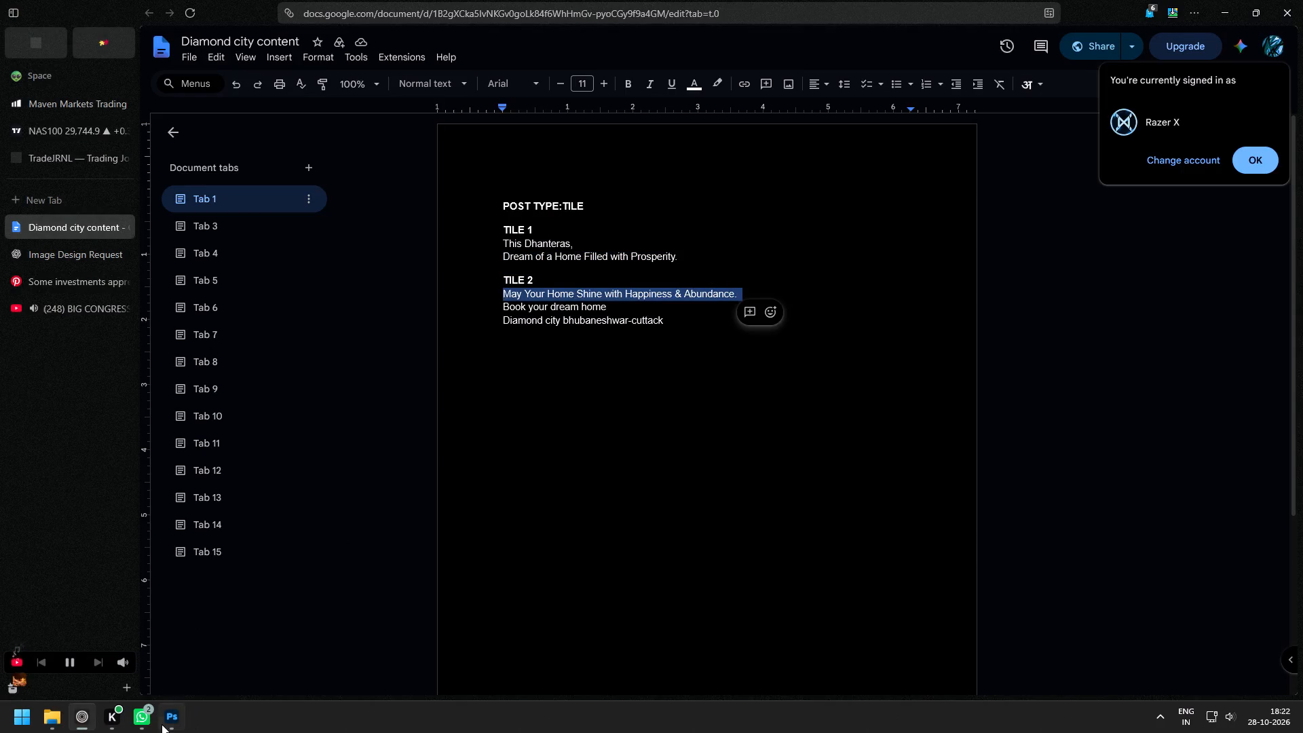
Back in Photoshop, replace the duplicated tagline with the copied Tile 2 line, breaking it before "& Abundance.", and commit it.
left_click(162, 724)
double_click(672, 248)
key("ctrl+v")
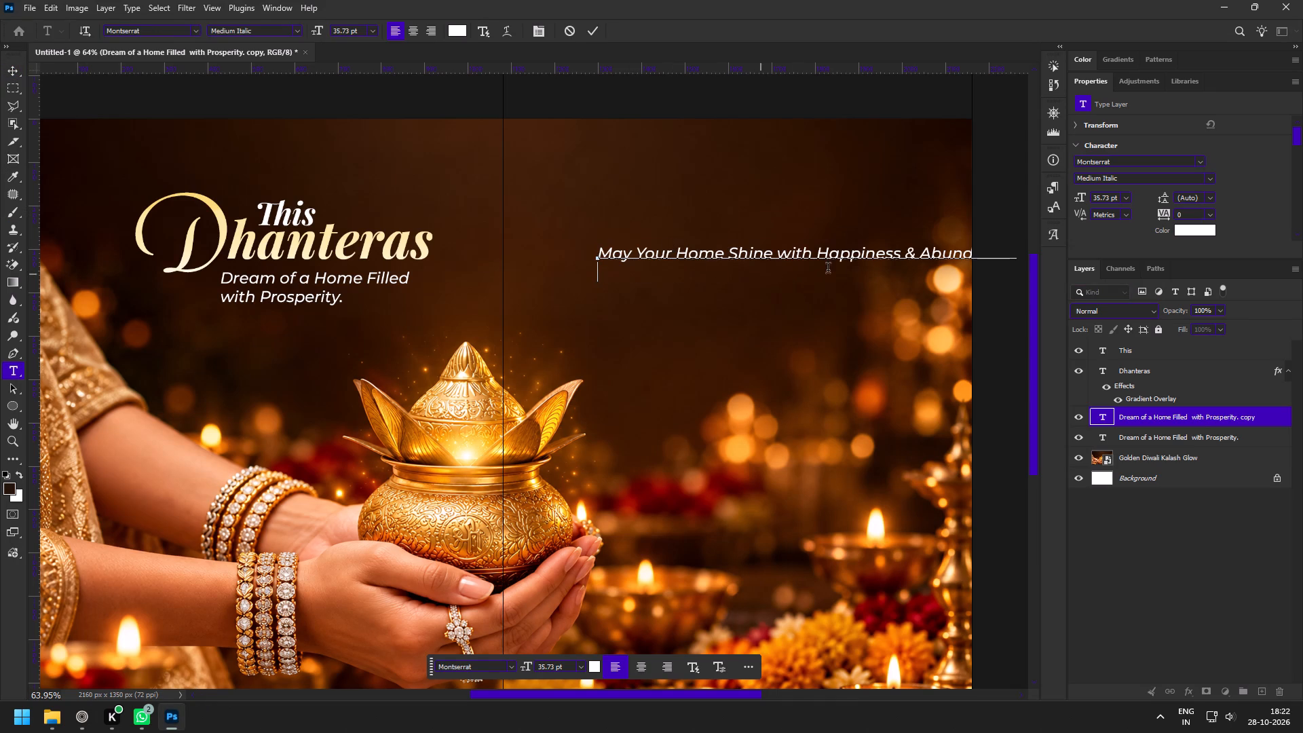
left_click(909, 252)
key("Return")
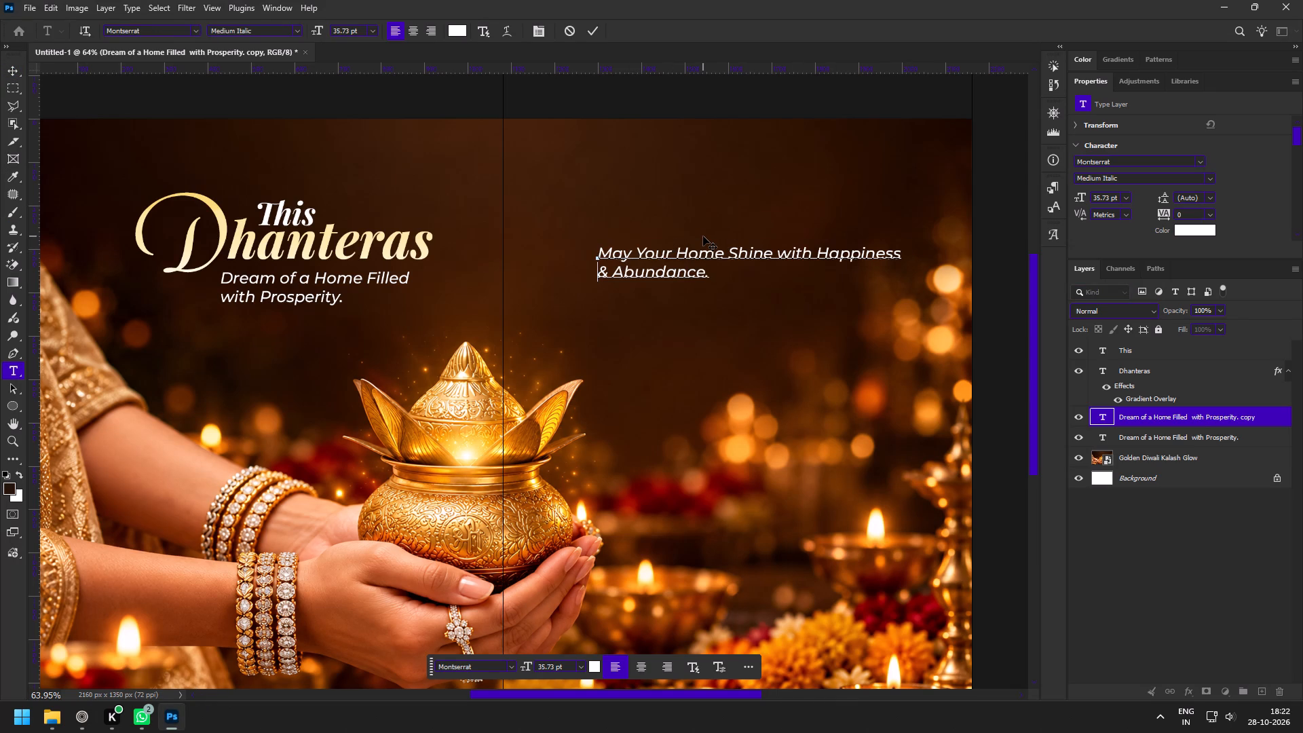
left_click(599, 25)
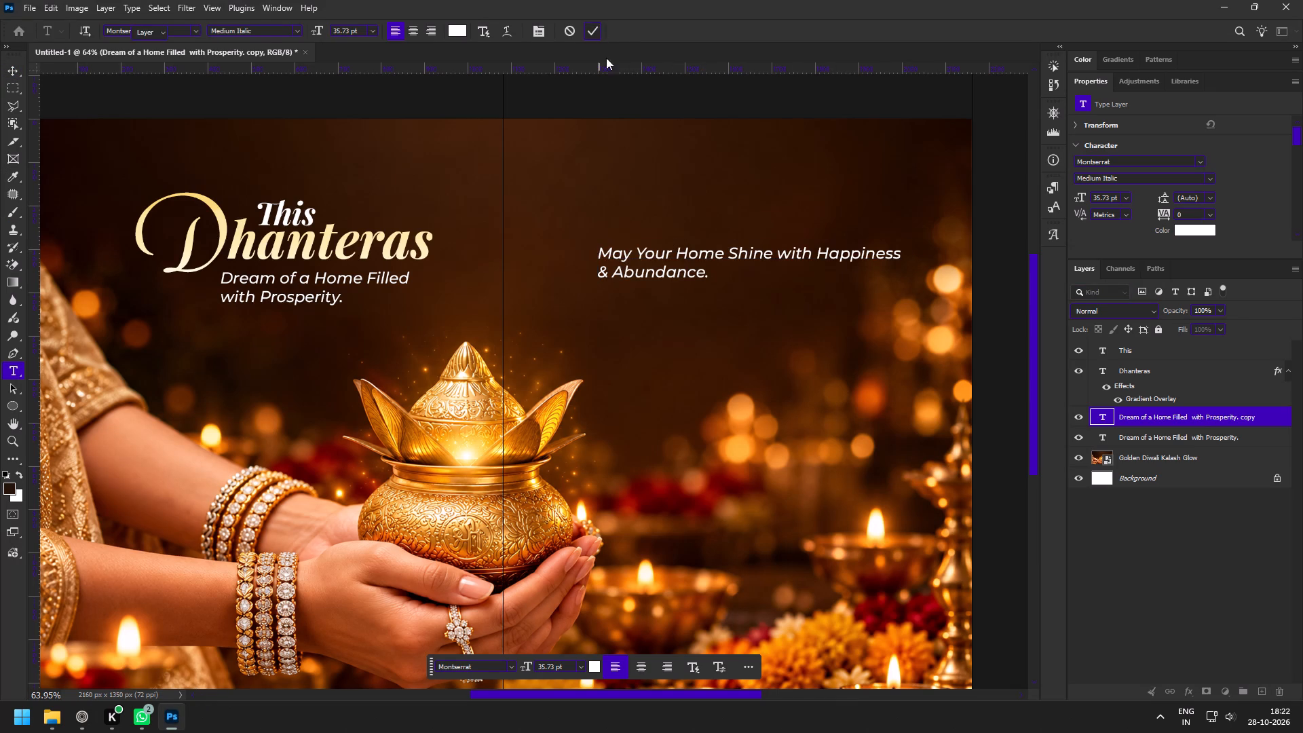
Move the two-line "May Your Home Shine with Happiness & Abundance." text up and left, near the second tile's left edge.
key("z")
left_click_drag(688, 216, 697, 236)
key("v")
left_click_drag(679, 261, 607, 206)
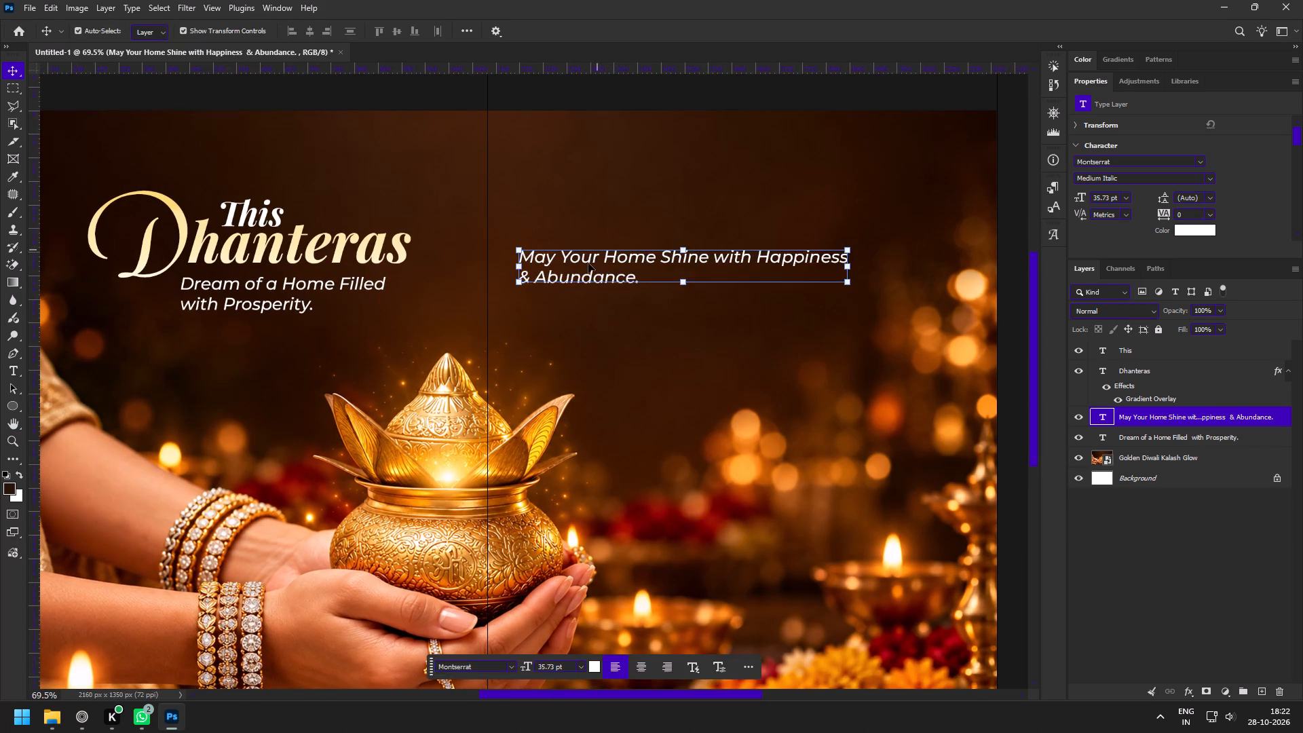
left_click_drag(590, 269, 593, 214)
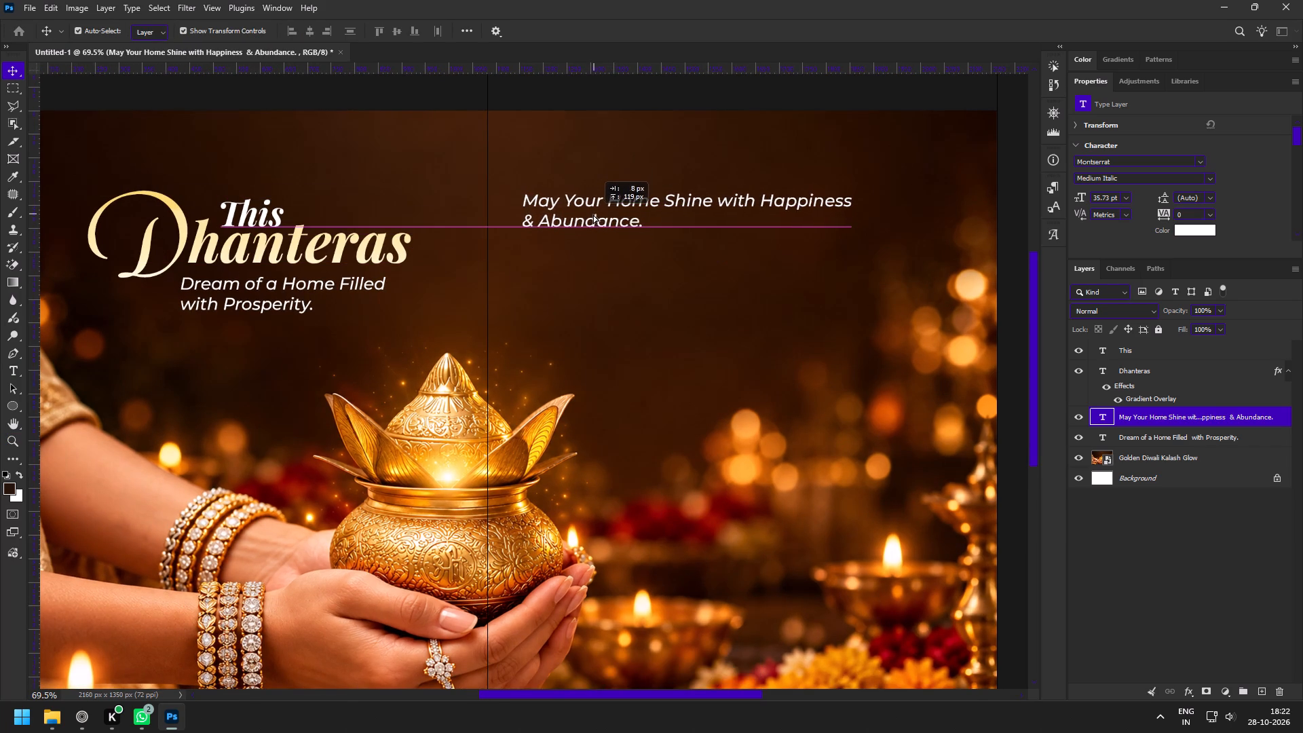
left_click_drag(593, 214, 592, 219)
Enlarge only the second line, "& Abundance.", to about 45 pt and commit the text.
key("z")
left_click_drag(645, 196, 660, 232)
key("v")
double_click(586, 228)
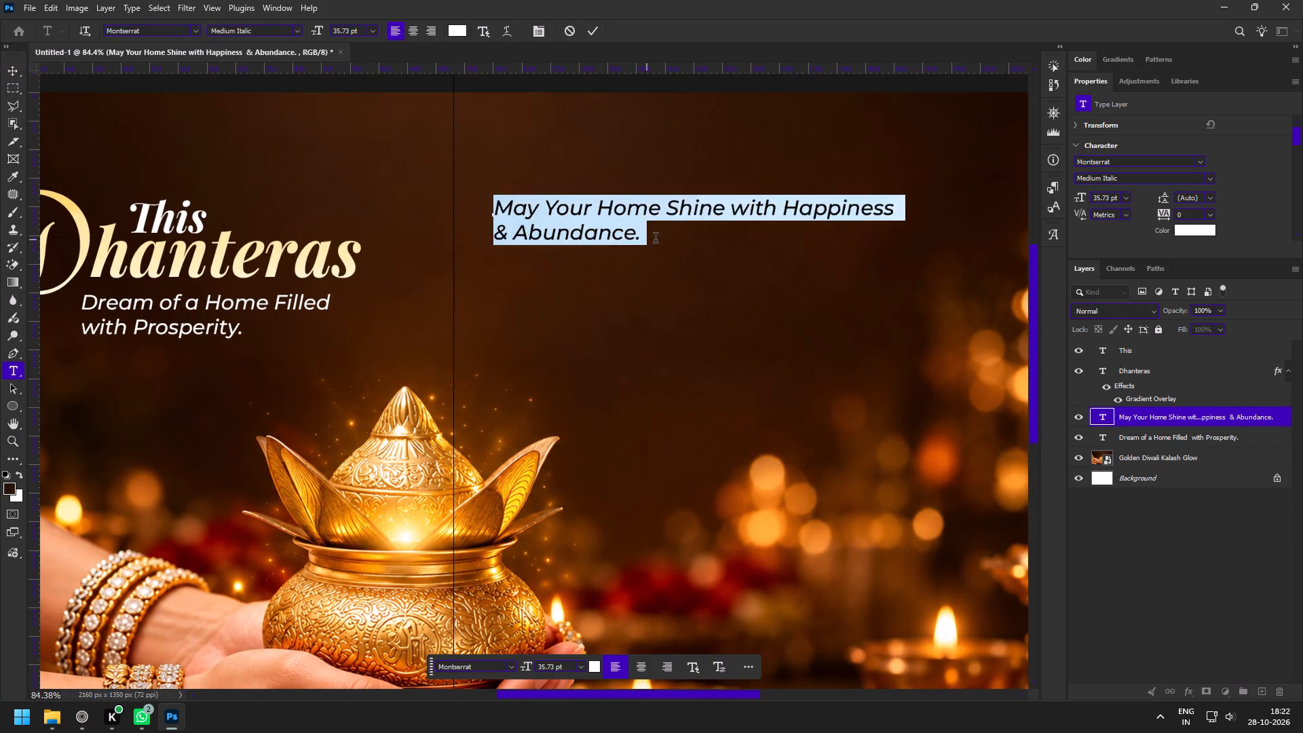
left_click_drag(655, 241, 364, 243)
left_click_drag(1079, 199, 1086, 200)
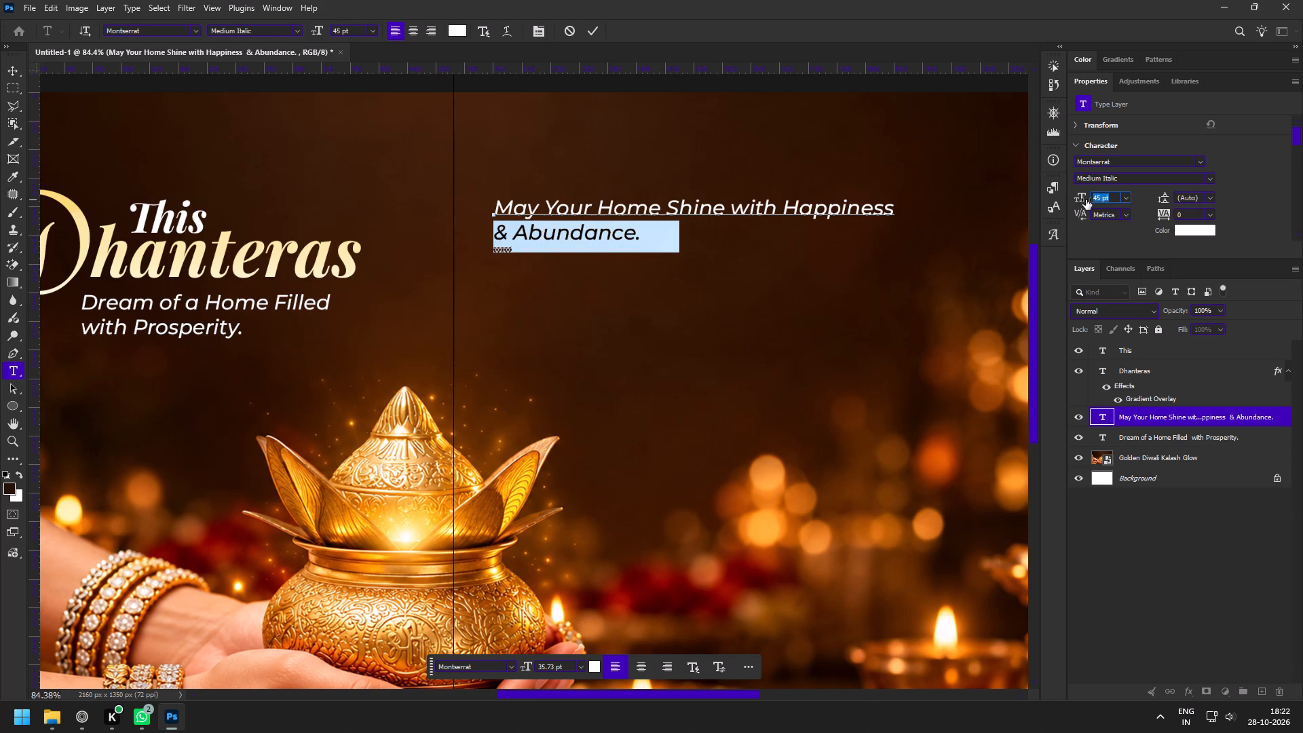
left_click_drag(1086, 200, 1085, 200)
left_click(587, 28)
key("z")
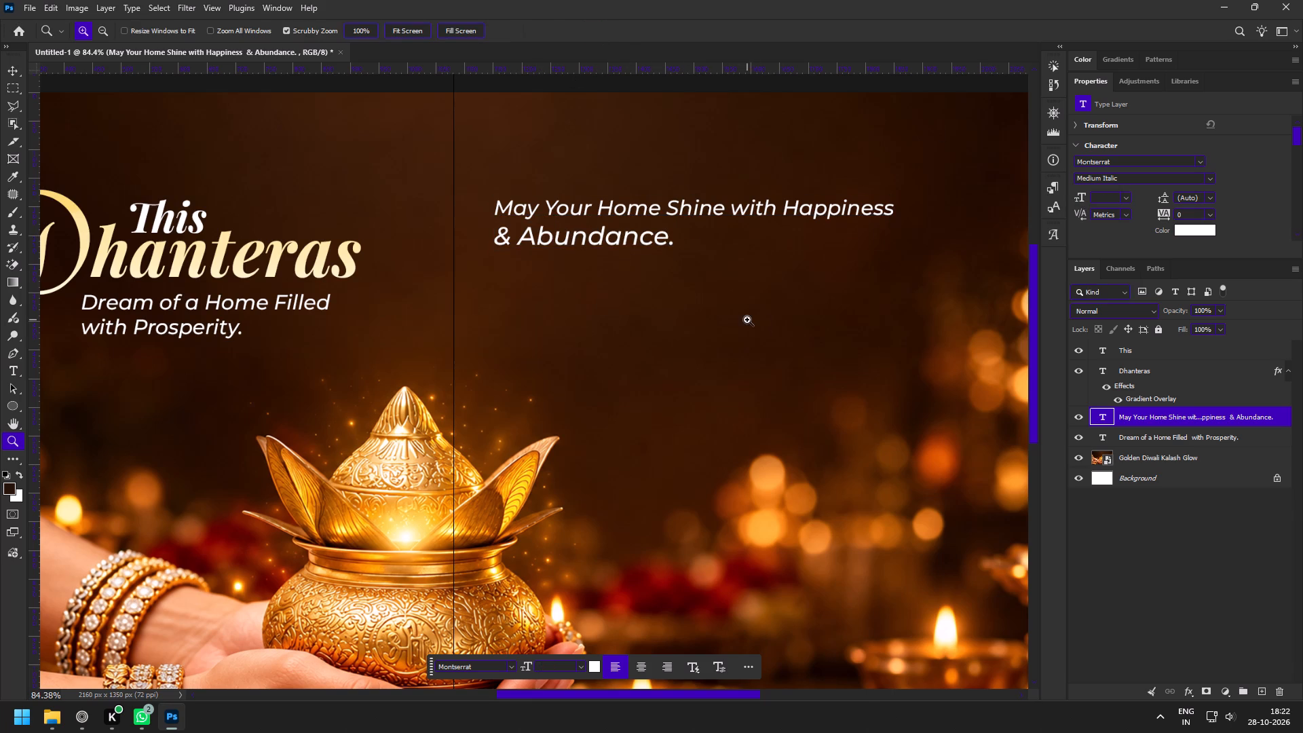
Switch to the Diamond city content document in the browser and copy the Tile 2 line "Book your dream home".
key("space")
key("space")
key("space")
left_click_drag(730, 315, 665, 274)
left_click(81, 723)
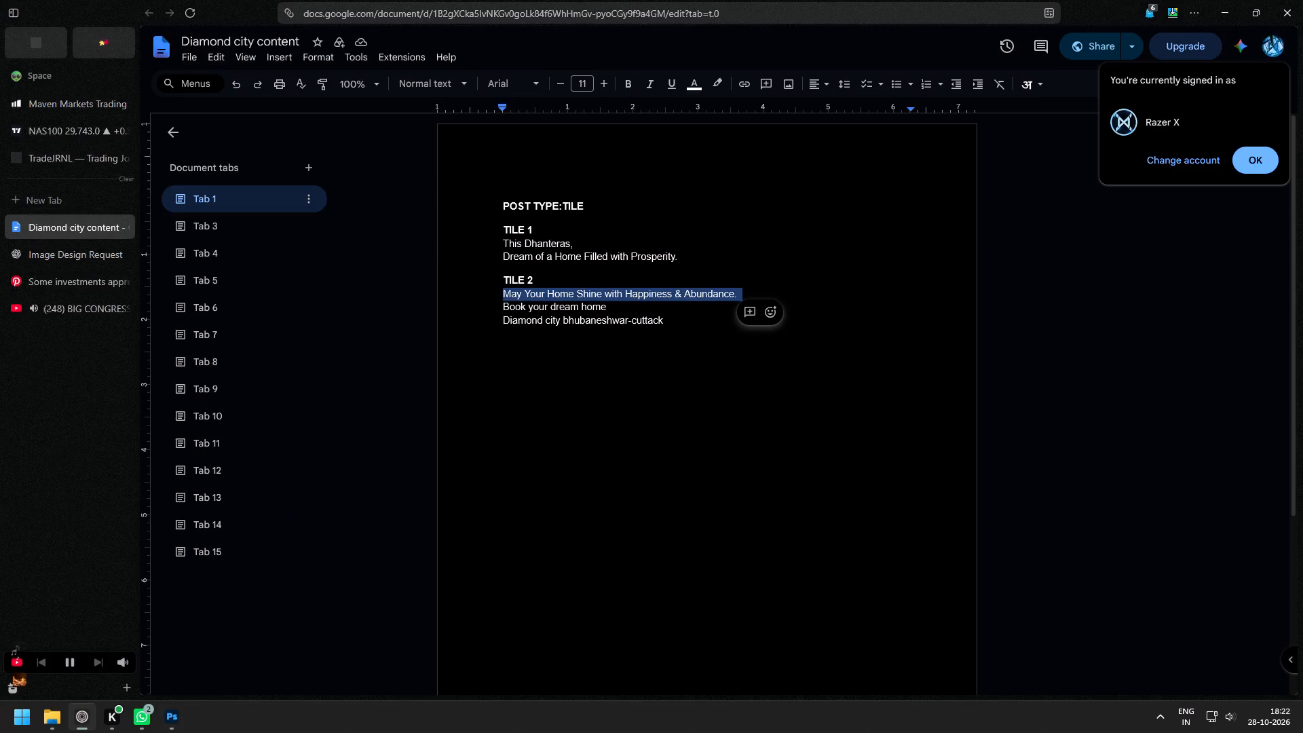
left_click_drag(484, 307, 626, 305)
key("ctrl+c")
Back in Photoshop, duplicate the two-line Tile 2 text just below itself, replace the copy with "Book your dream home" and commit it.
left_click(172, 732)
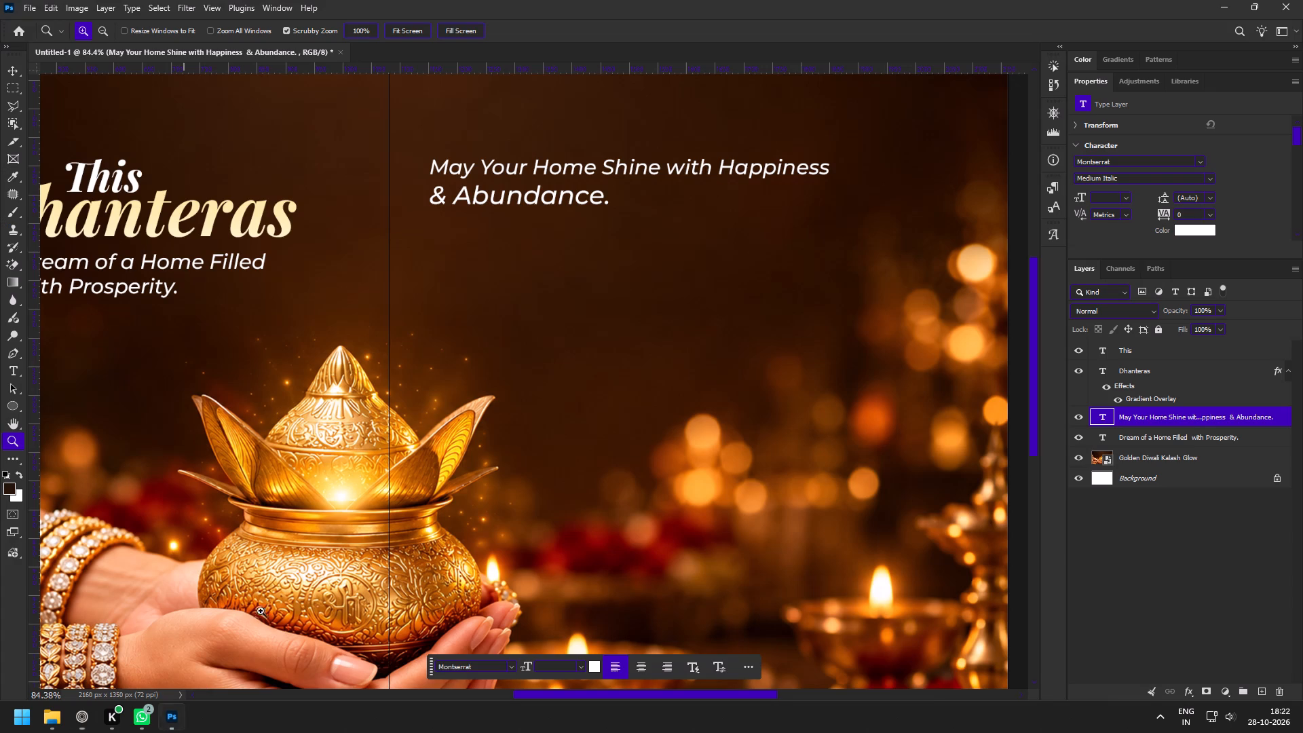
key("v")
left_click(508, 188)
left_click_drag(508, 188, 507, 252, "alt")
double_click(507, 252)
key("ctrl+v")
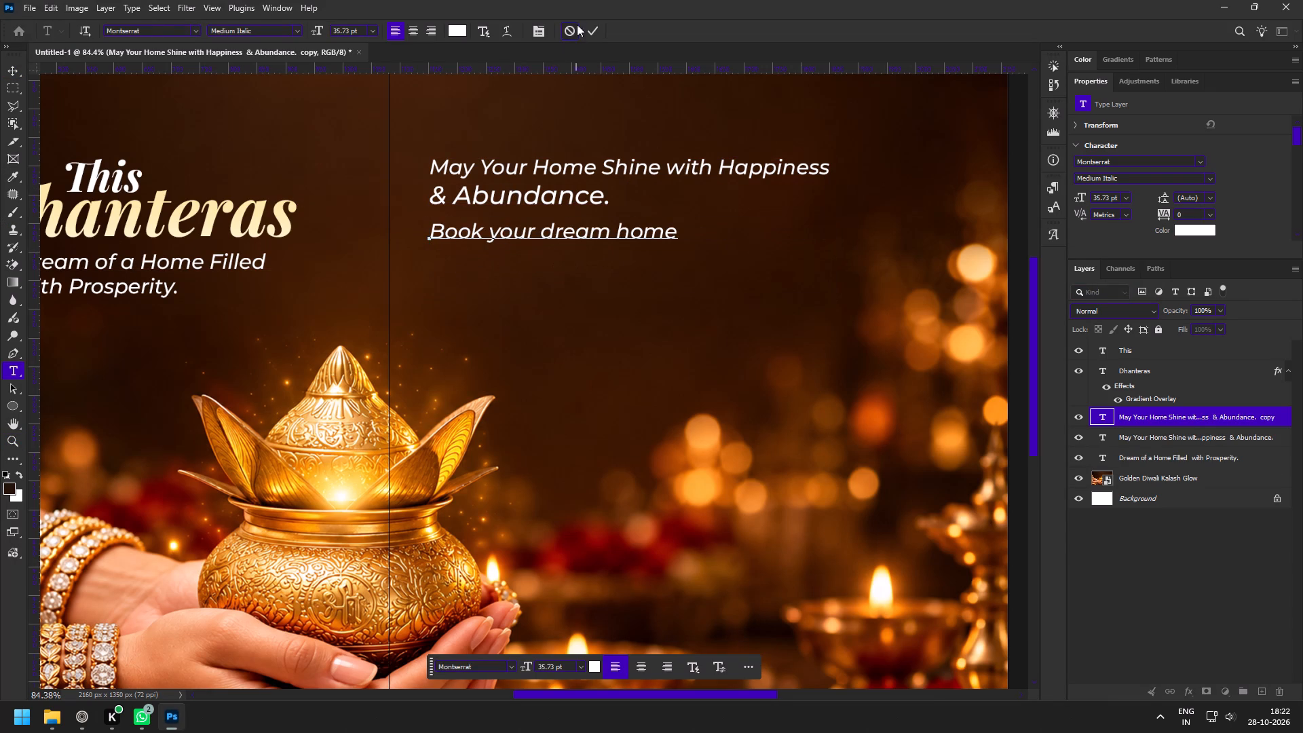
left_click(588, 31)
Duplicate "Book your dream home" below itself and replace the copy with "Diamond city bhubaneshwar-cuttack" copied from the browser document, without the trailing line break.
left_click_drag(466, 238, 468, 282, "alt")
left_click(79, 726)
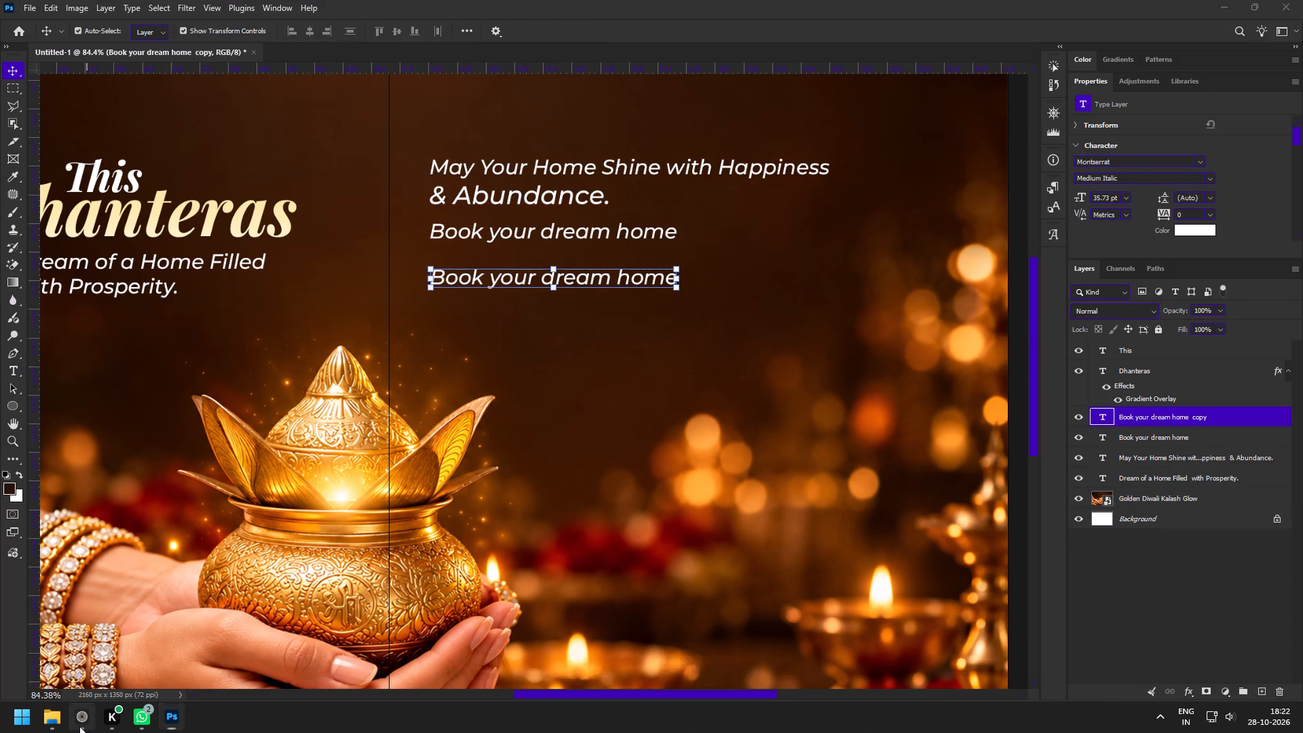
left_click_drag(478, 326, 748, 318)
key("ctrl+c")
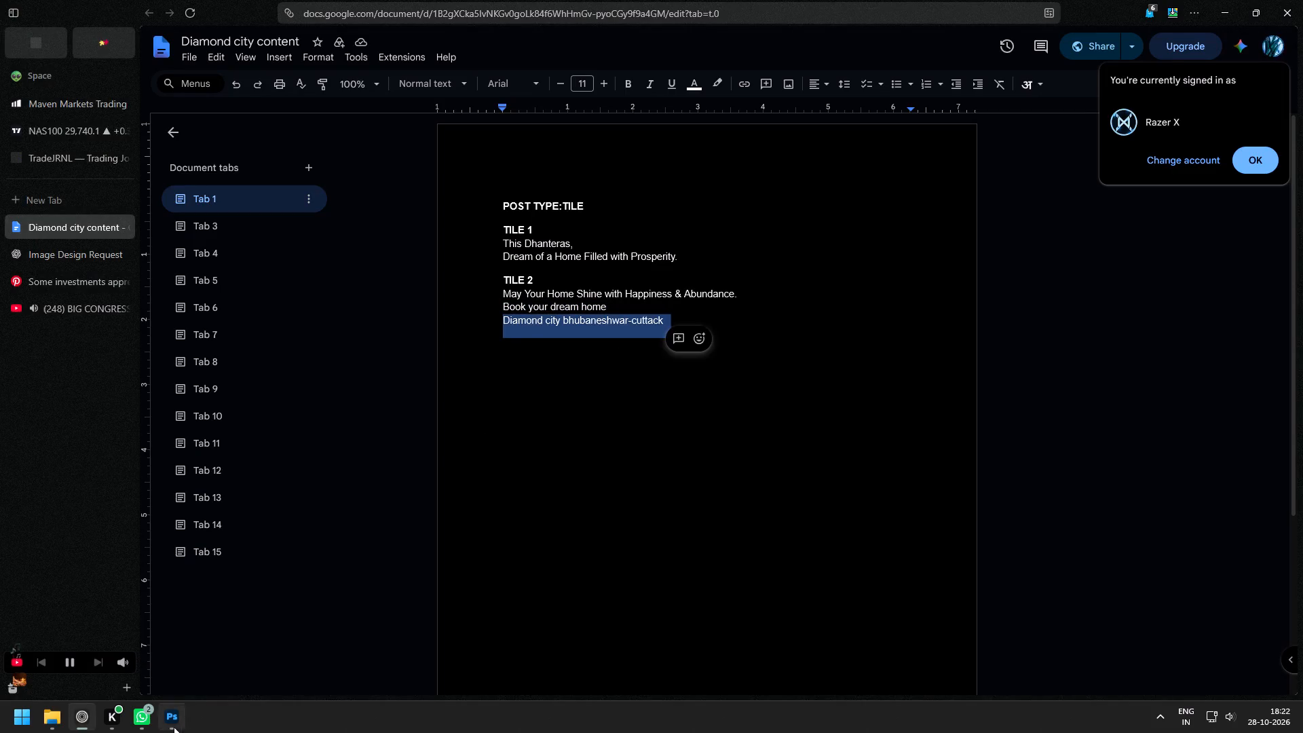
left_click(174, 728)
double_click(486, 284)
key("ctrl+v")
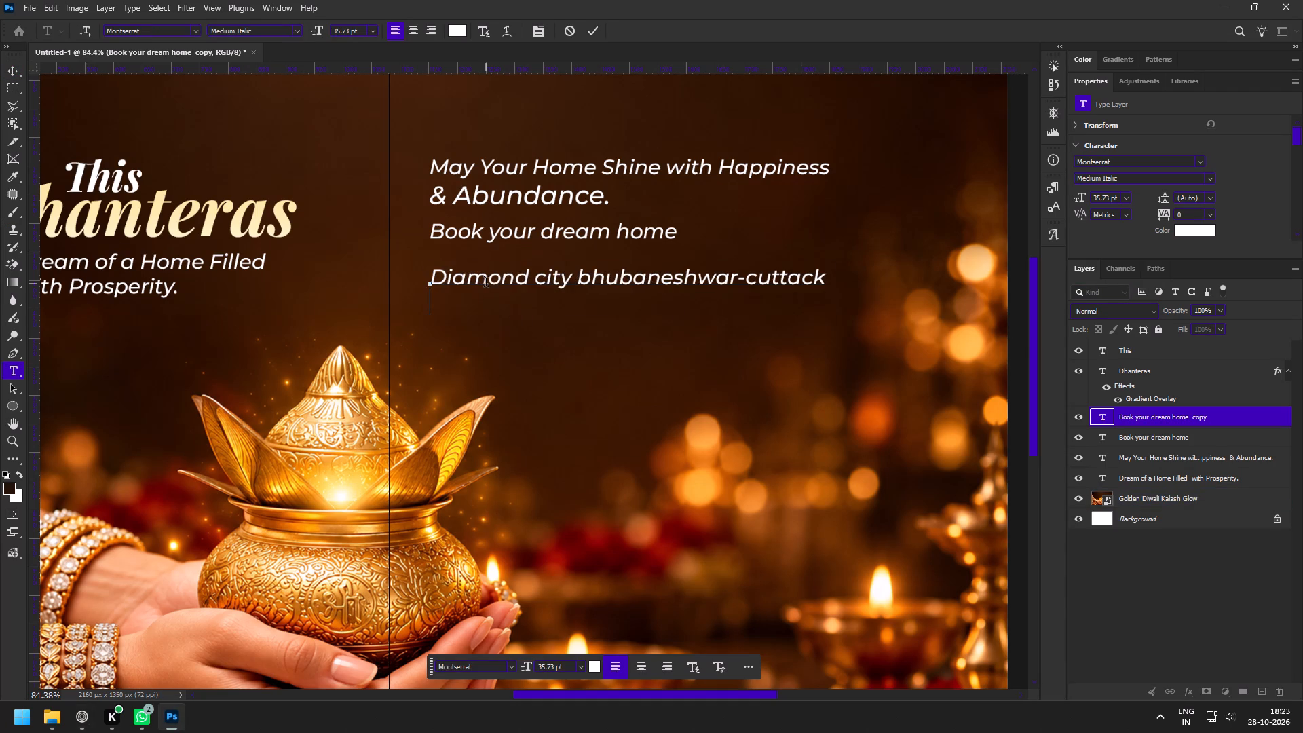
key("BackSpace")
key("ctrl+Return")
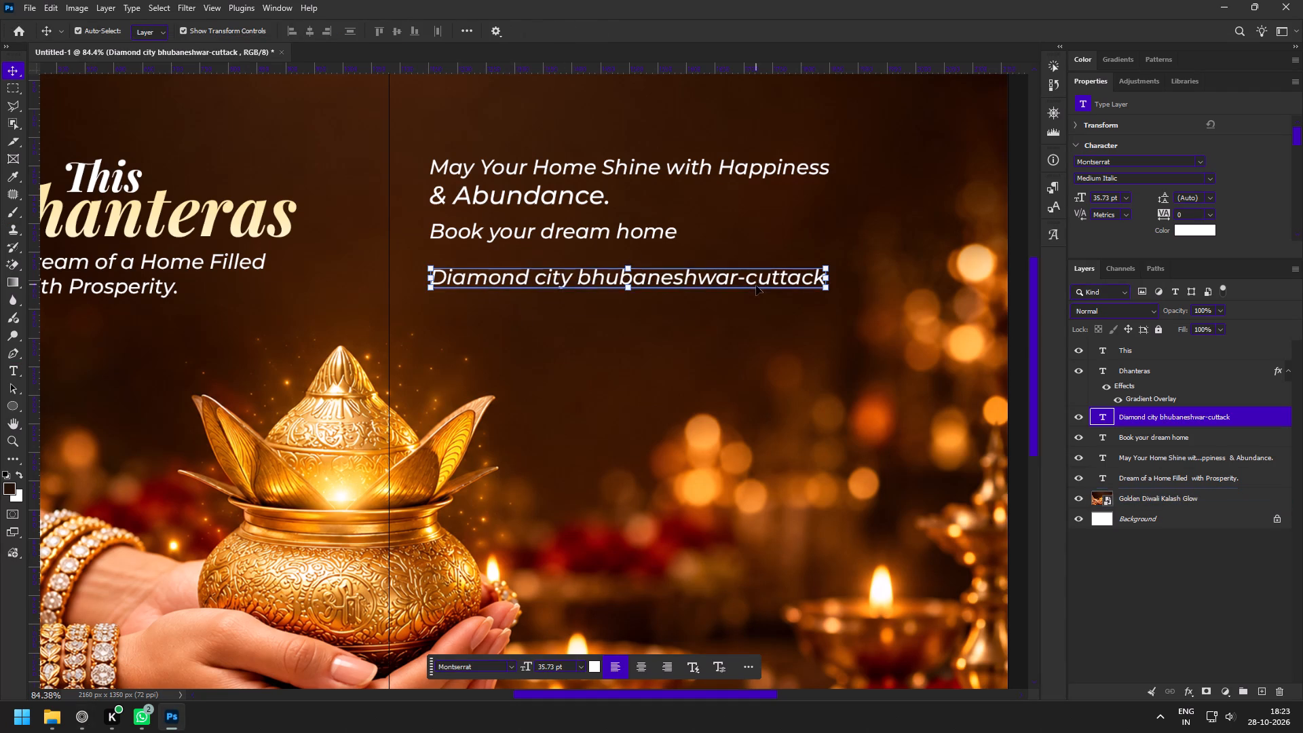
Move the "Diamond city bhubaneshwar-cuttack" line down and right, to about mid-height of the second tile beside the kalash.
left_click_drag(753, 278, 829, 347)
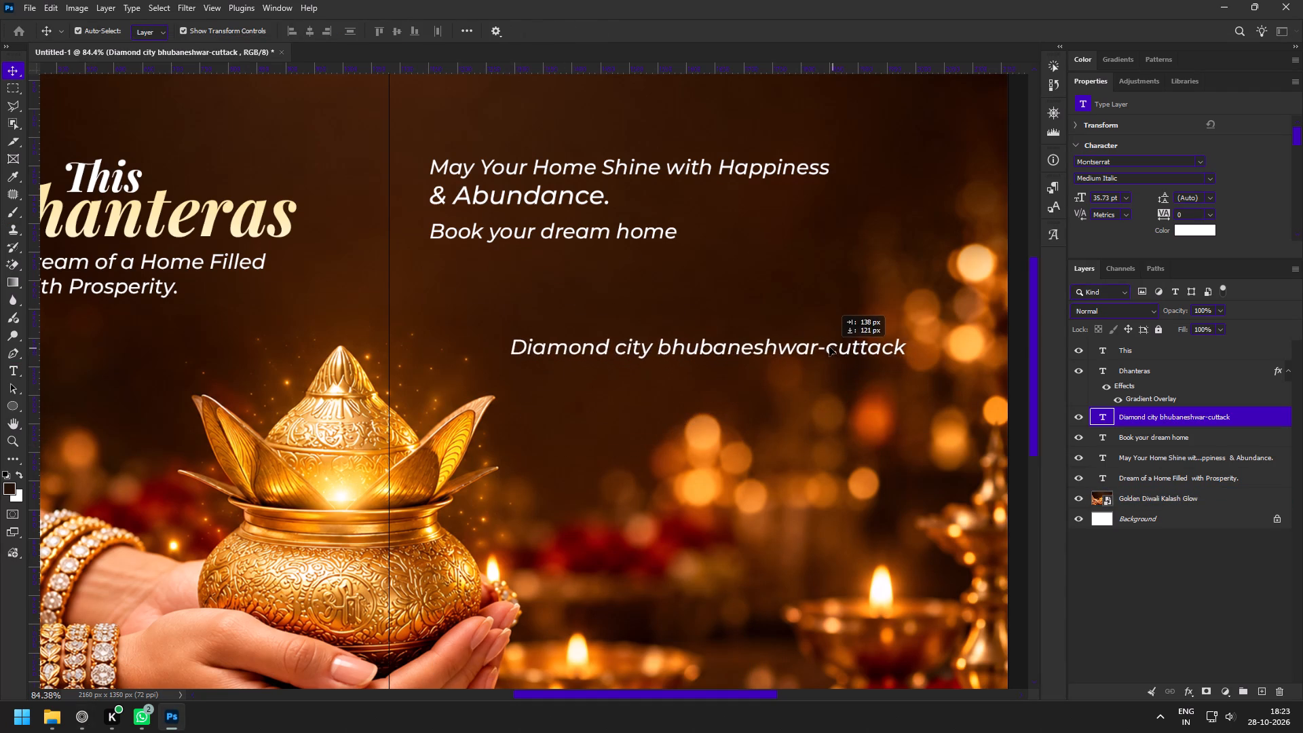
left_click_drag(829, 347, 824, 339)
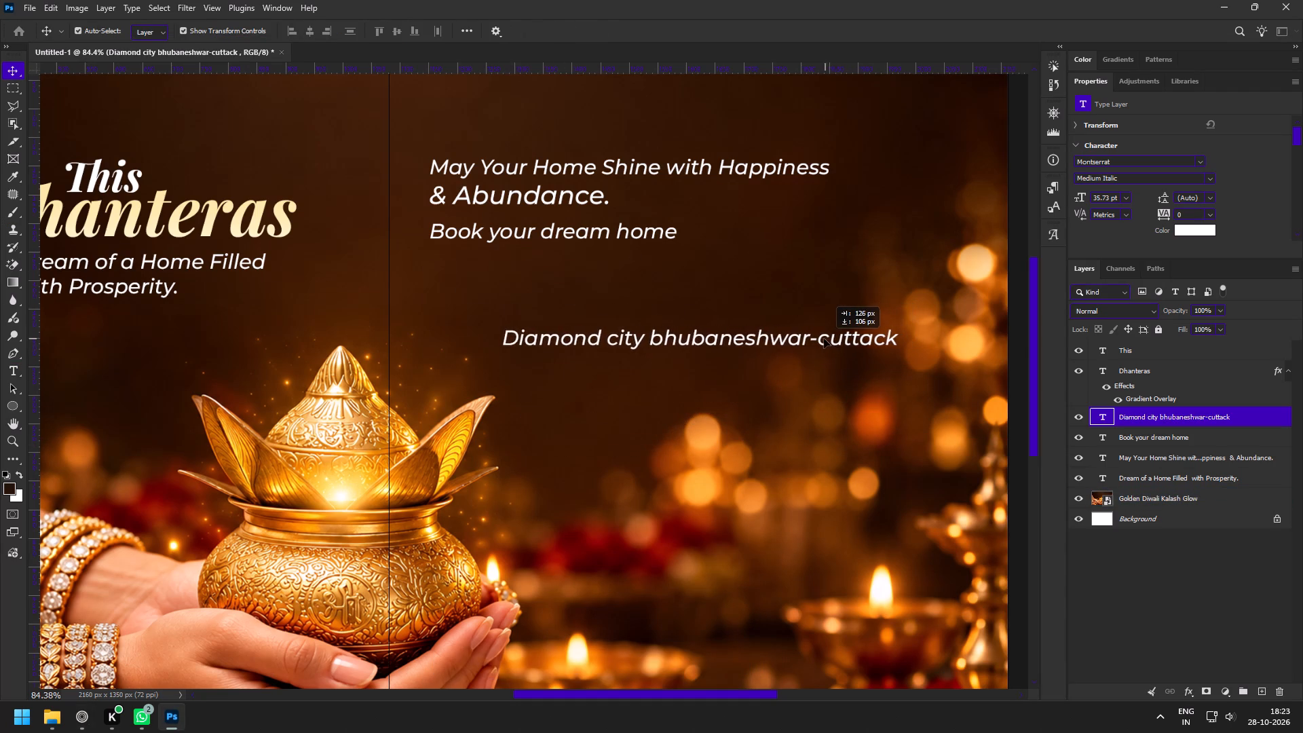
left_click_drag(824, 339, 816, 339)
key("z")
left_click_drag(795, 457, 760, 432)
key("space")
key("space")
left_click_drag(801, 474, 749, 390)
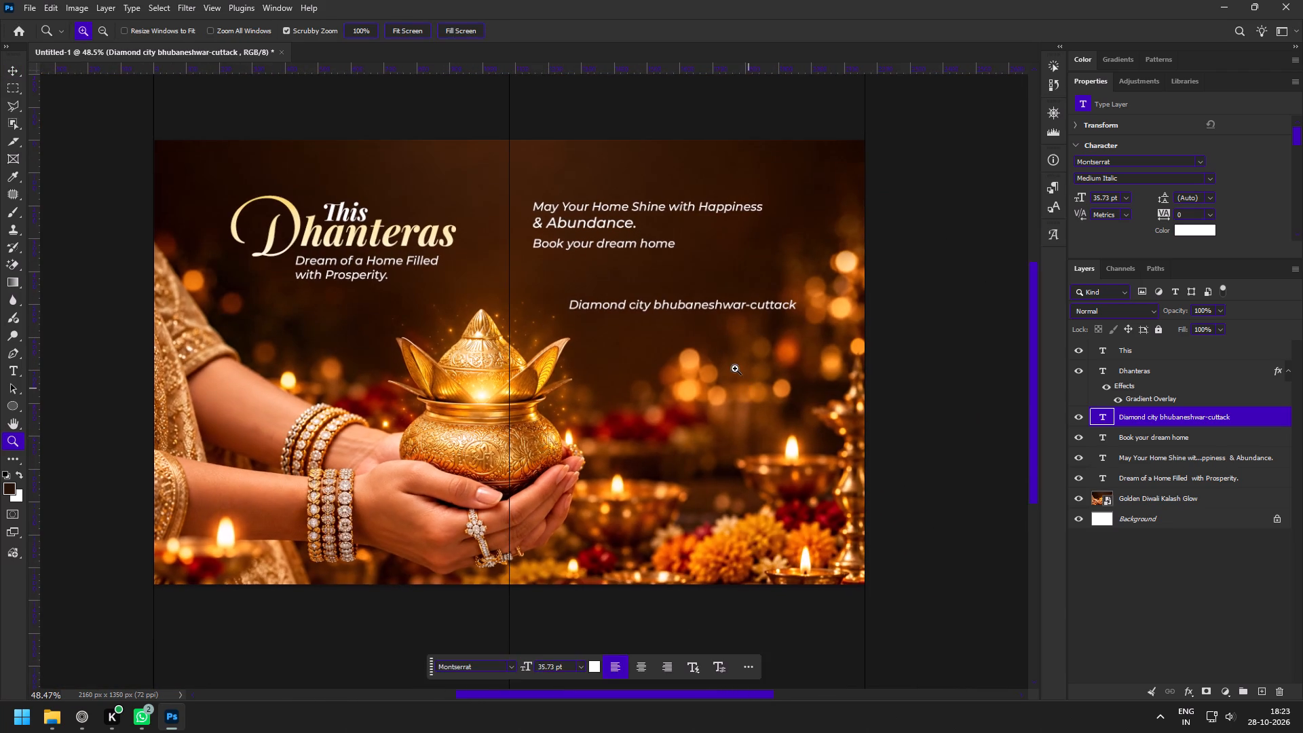
left_click_drag(703, 303, 732, 324)
key("v")
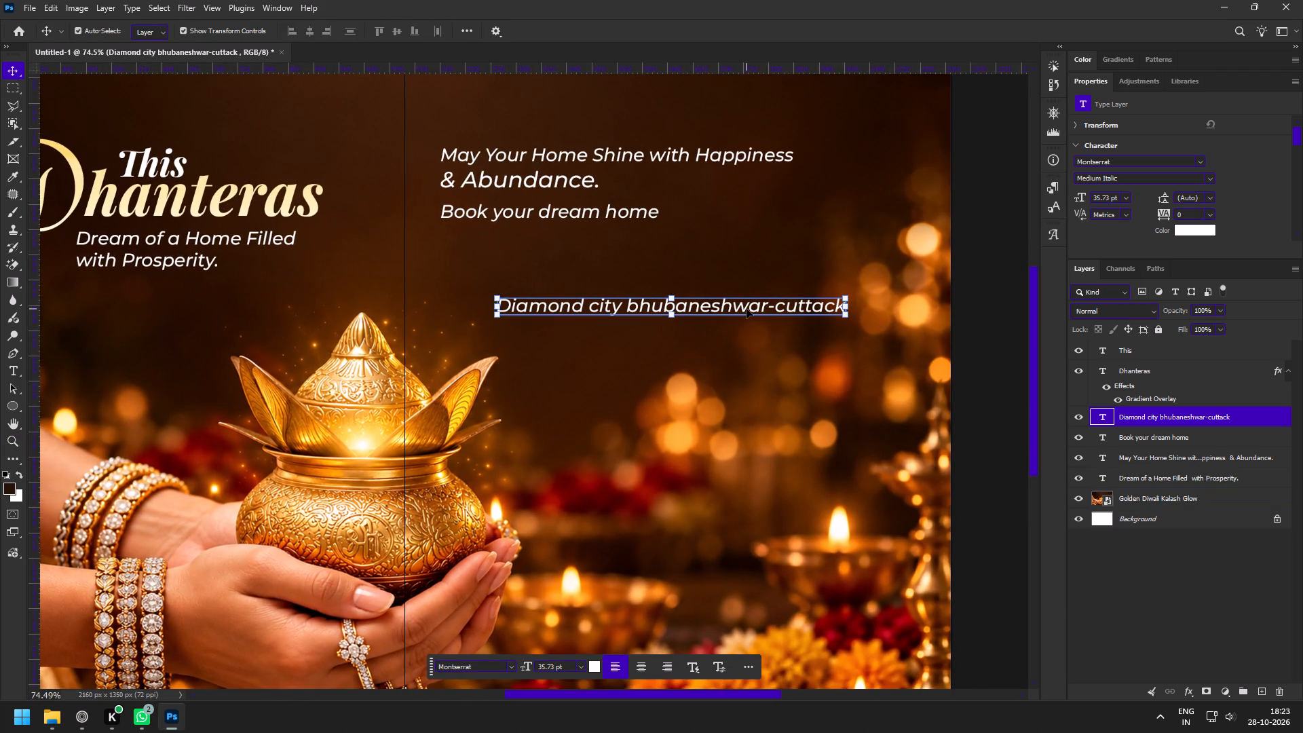
left_click_drag(715, 311, 722, 408)
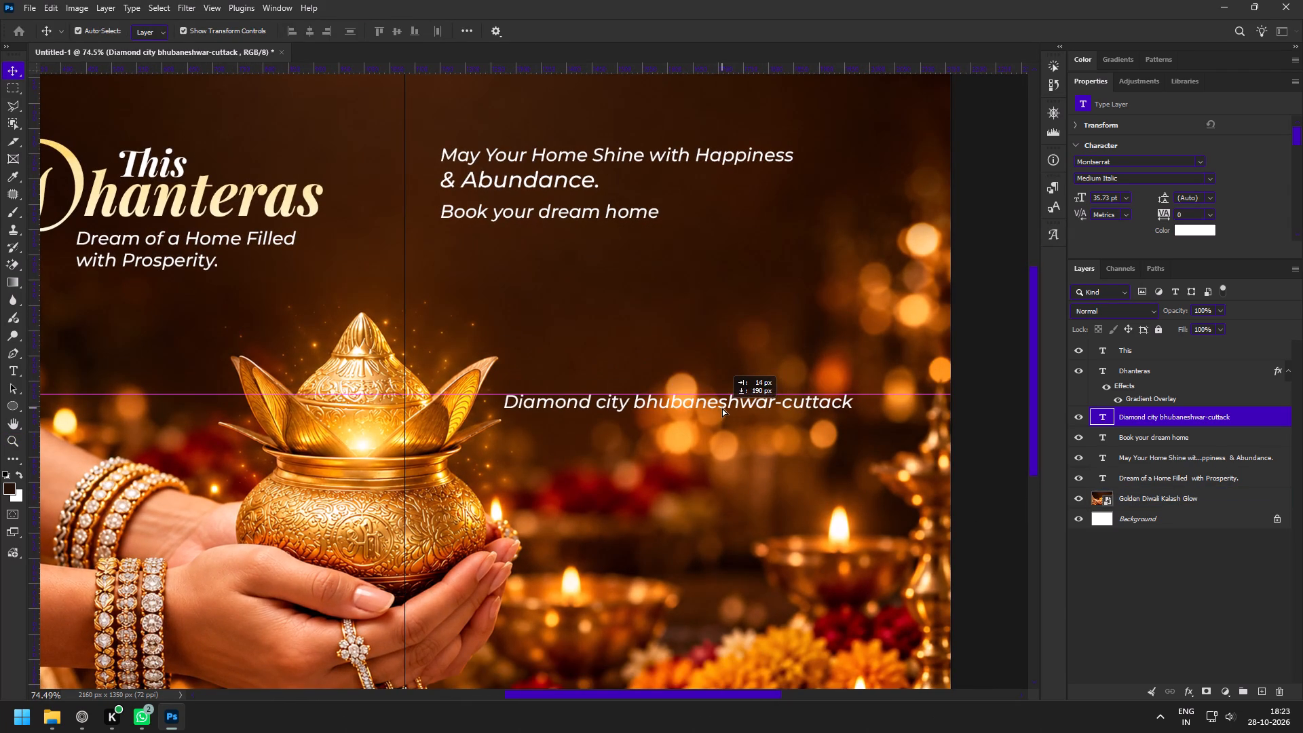
left_click_drag(722, 408, 721, 408)
Replace the hyphen before "cuttack" with a space, break the line after "Diamond city", centre-align the text and commit it.
double_click(765, 402)
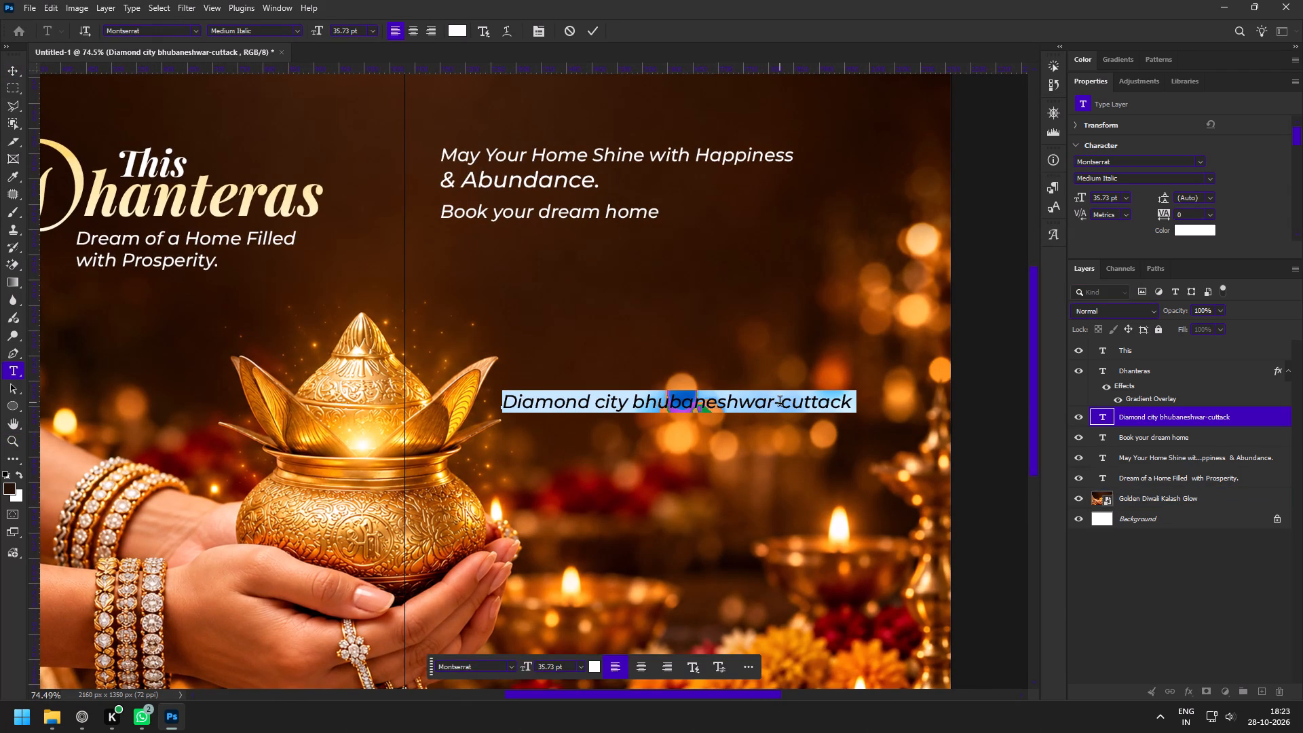
left_click(780, 403)
key("BackSpace")
key("space")
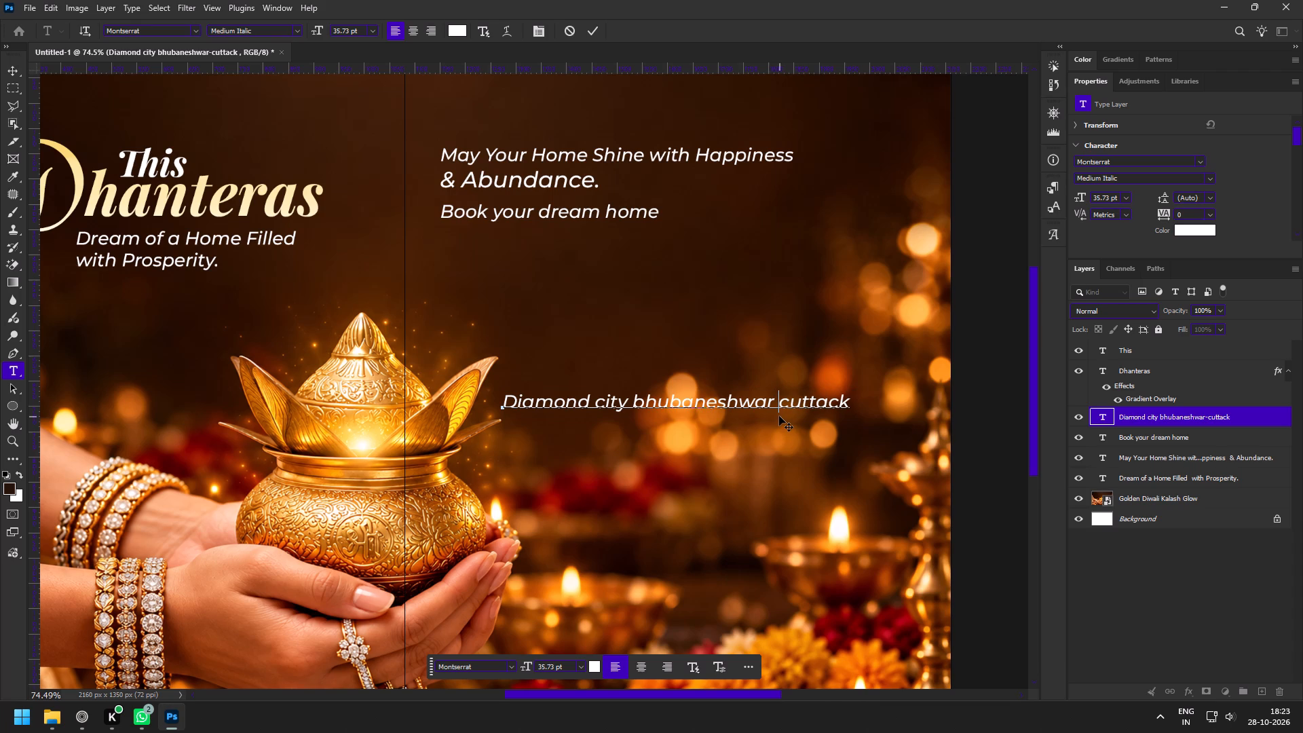
left_click(634, 407)
key("Return")
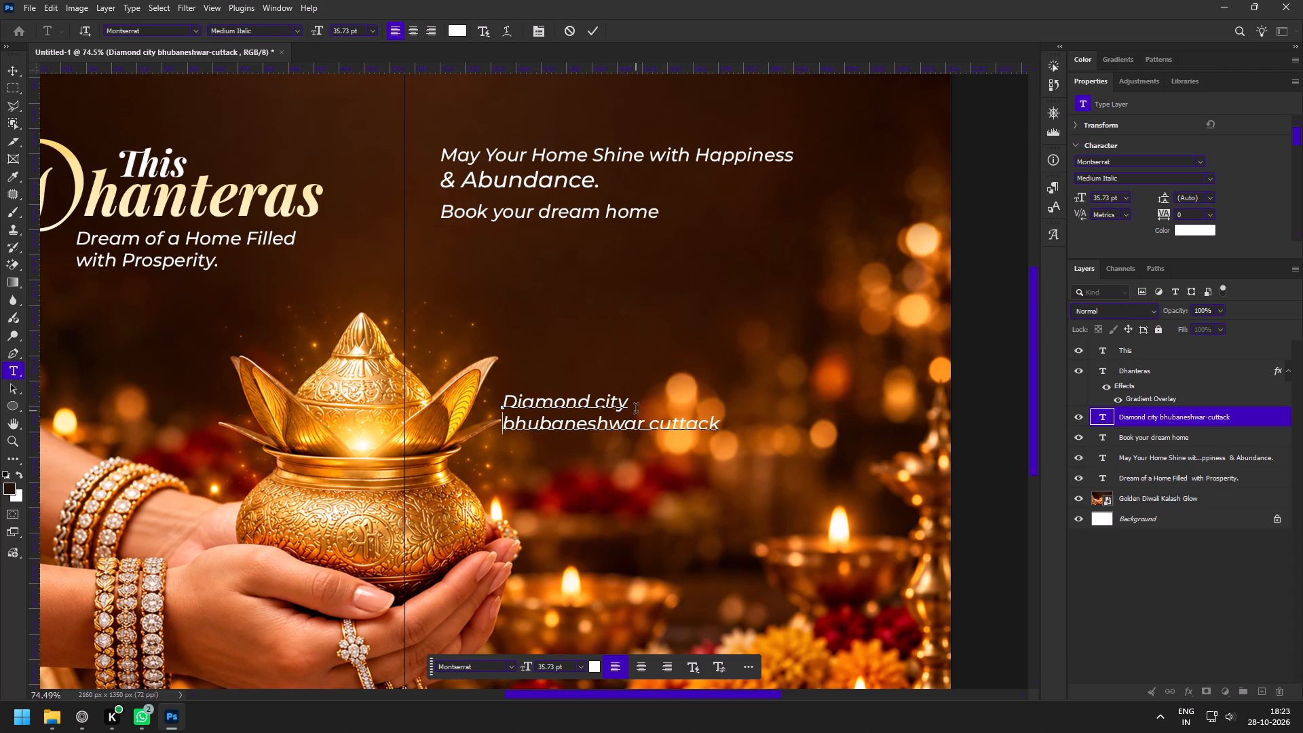
key("ctrl+a")
left_click(413, 30)
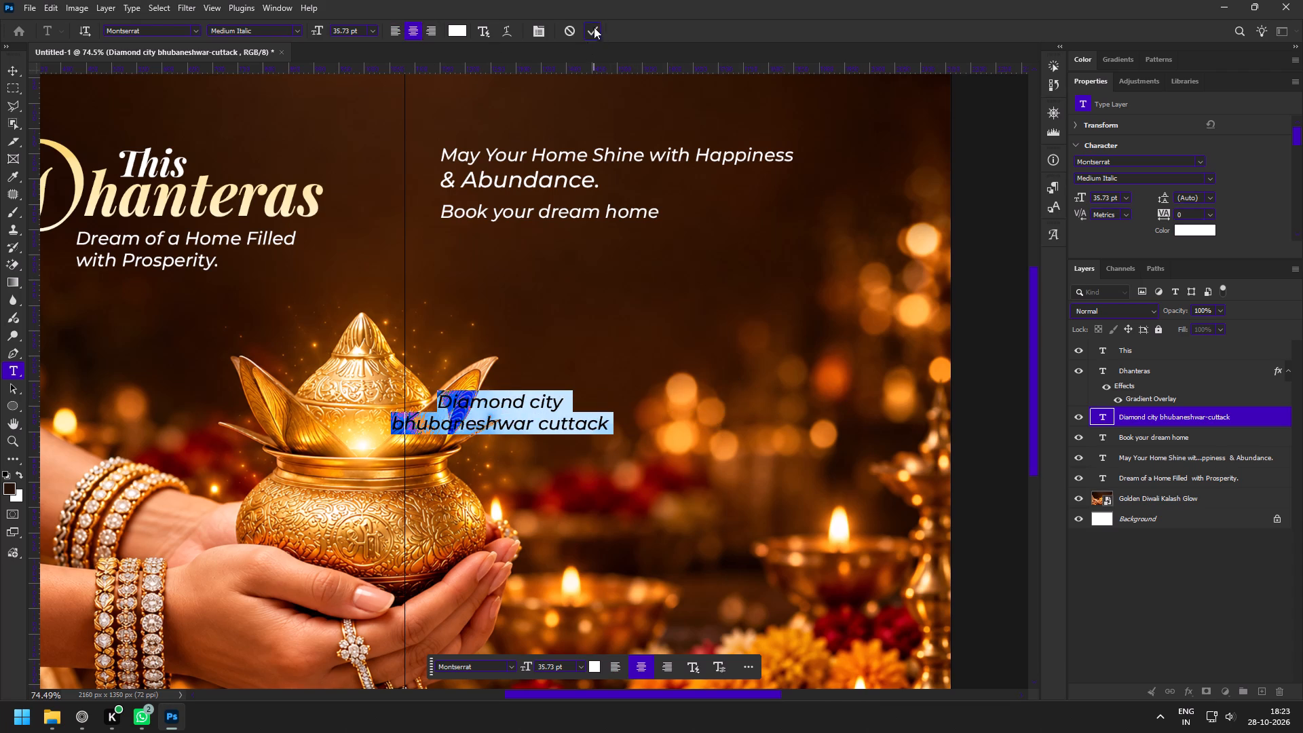
left_click(594, 27)
Move the centred "Diamond city bhubaneshwar cuttack" text to the horizontal middle of the second tile.
left_click_drag(542, 409, 715, 405)
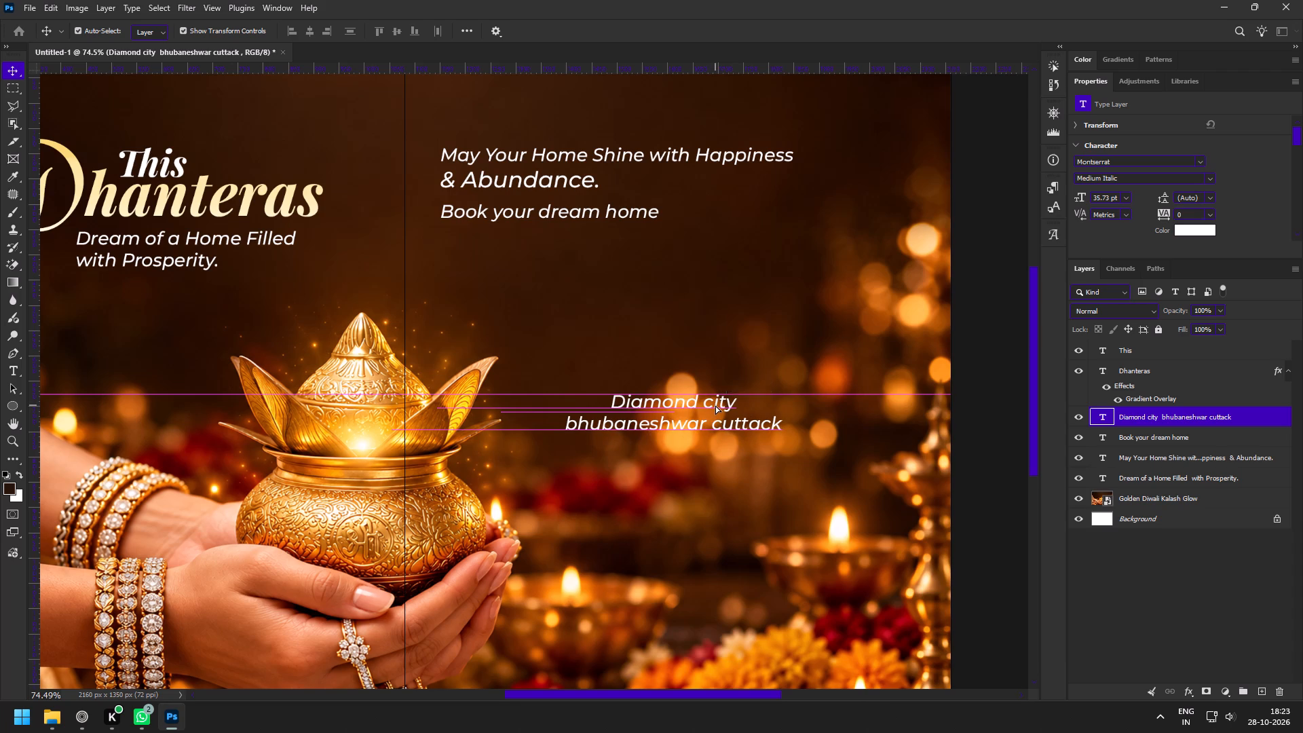
left_click_drag(711, 409, 717, 409, "shift")
Draw a rectangle shape about 494 × 1334 px along the canvas's right edge, directly above the kalash image layer.
left_click(842, 308)
key("z")
left_click_drag(867, 423, 835, 407)
key("space")
key("space")
left_click_drag(862, 418, 755, 394)
right_click(14, 404)
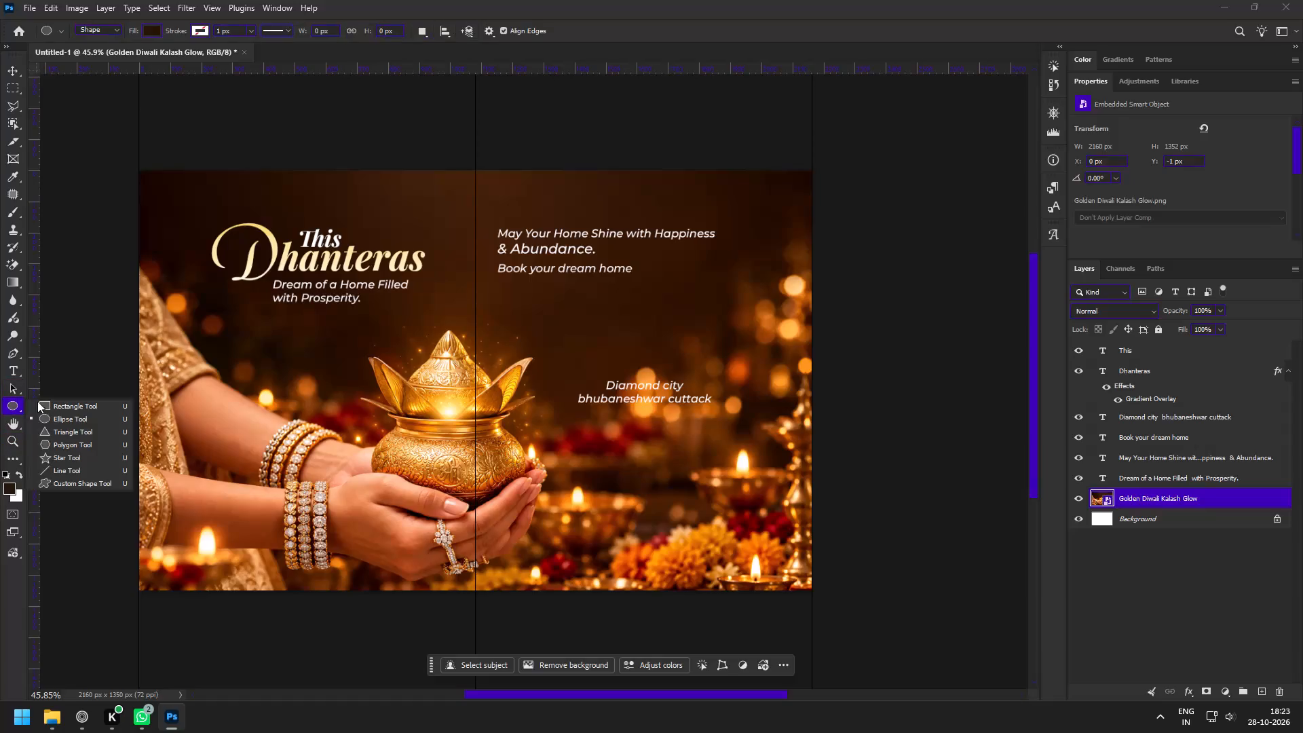
left_click(59, 402)
left_click_drag(658, 174, 796, 580)
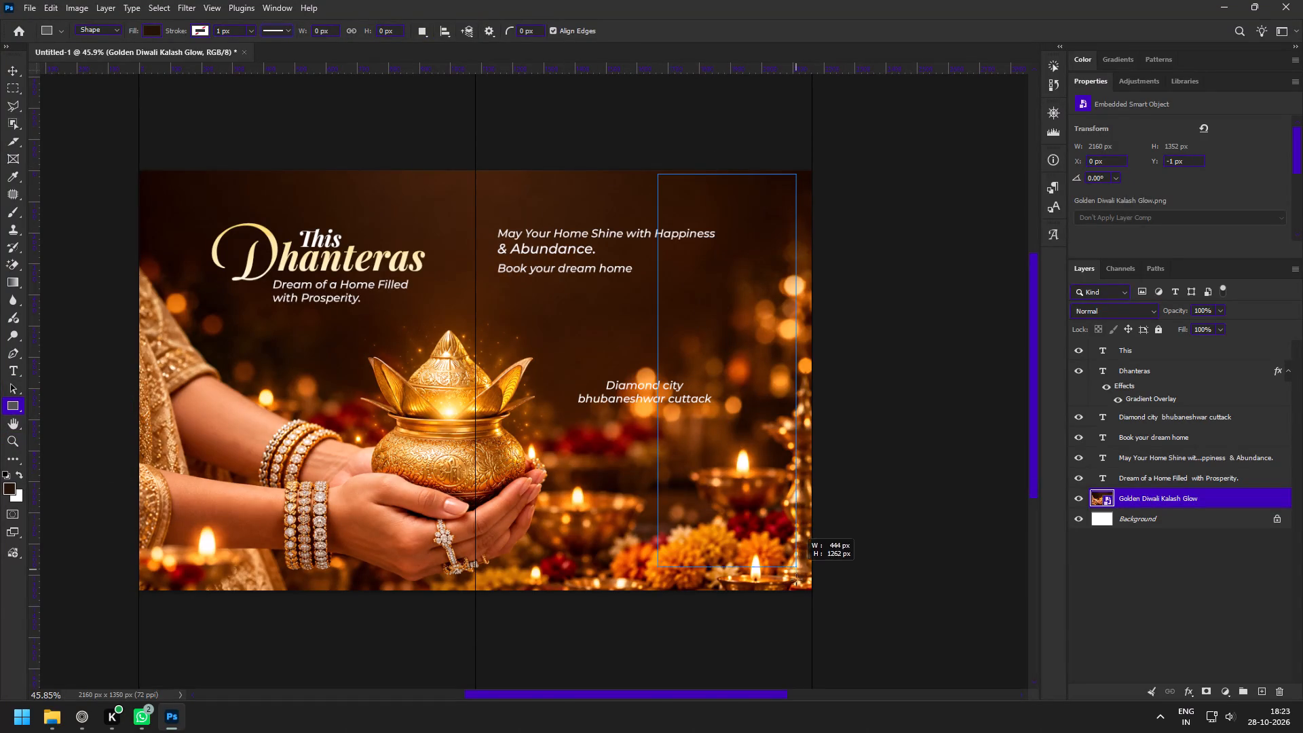
left_click_drag(796, 580, 813, 589)
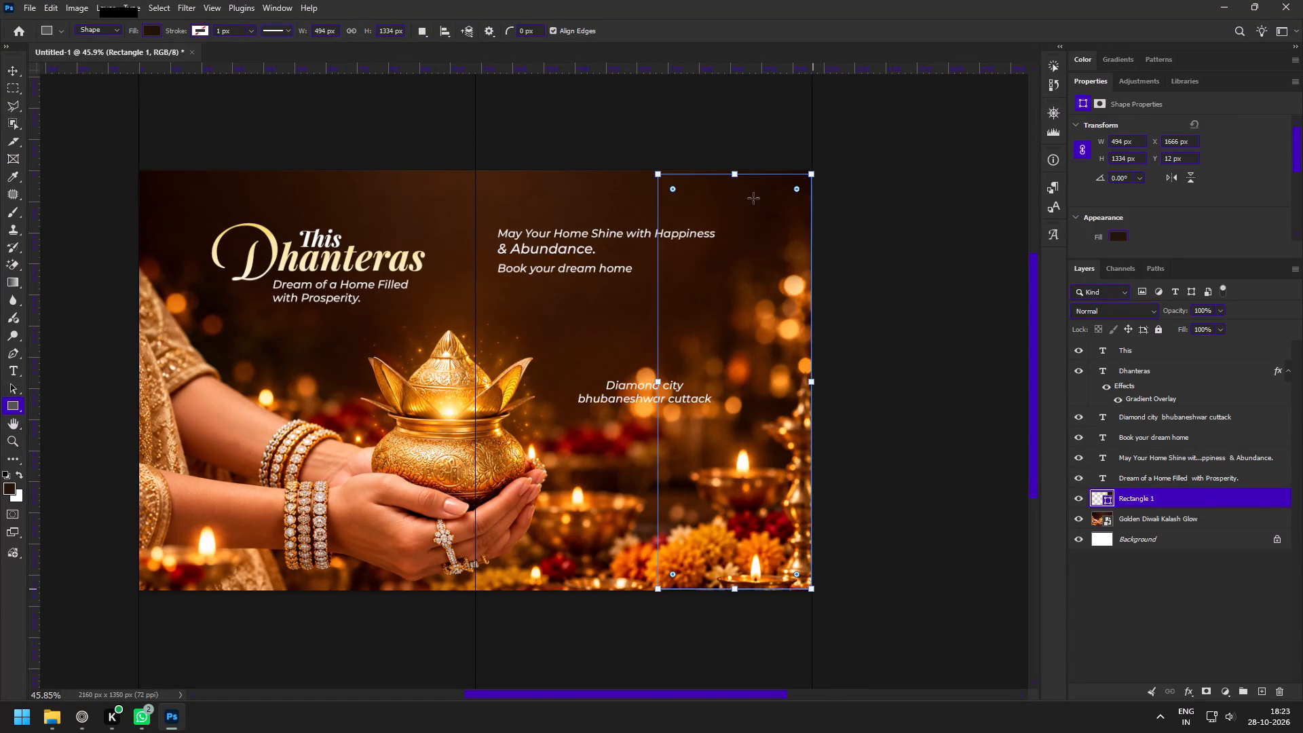
Stretch the rectangle vertically to cover the full canvas height, about 1352 px, and commit the transform.
key("v")
left_click(735, 174)
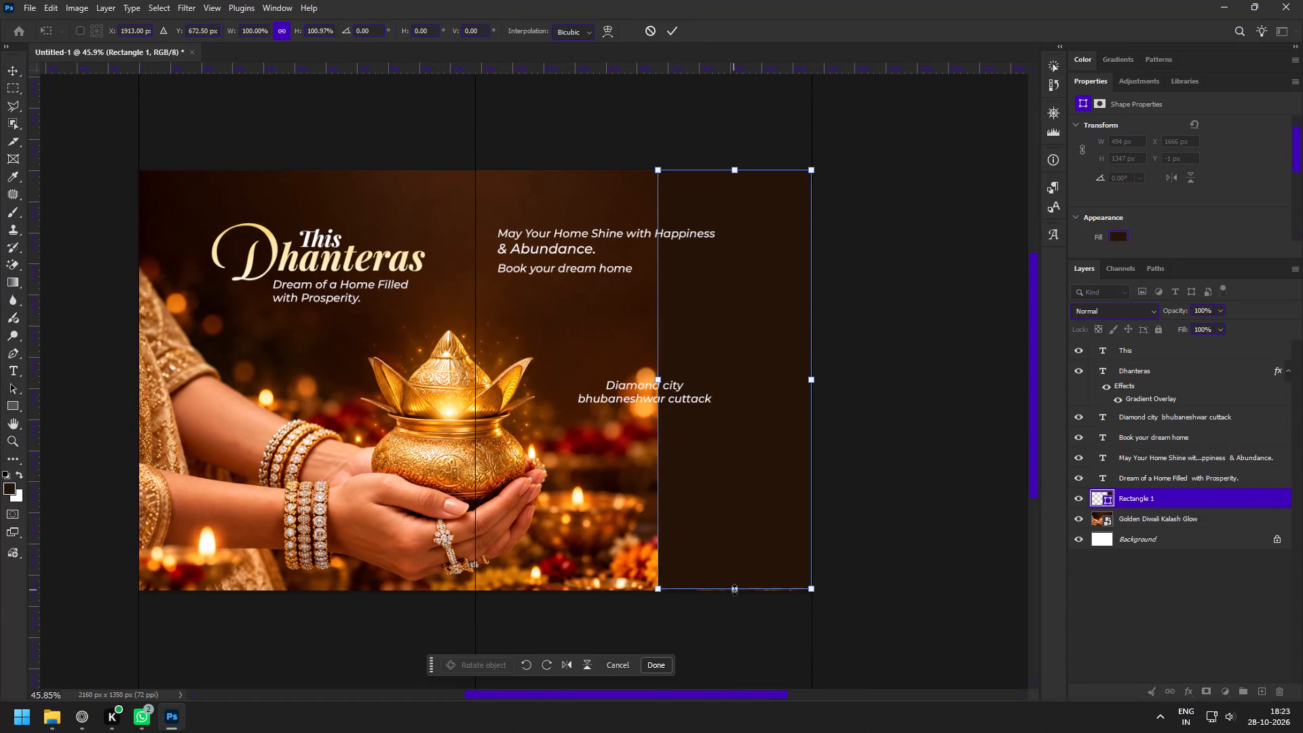
left_click(734, 590, "shift")
left_click(662, 25)
left_click(671, 29)
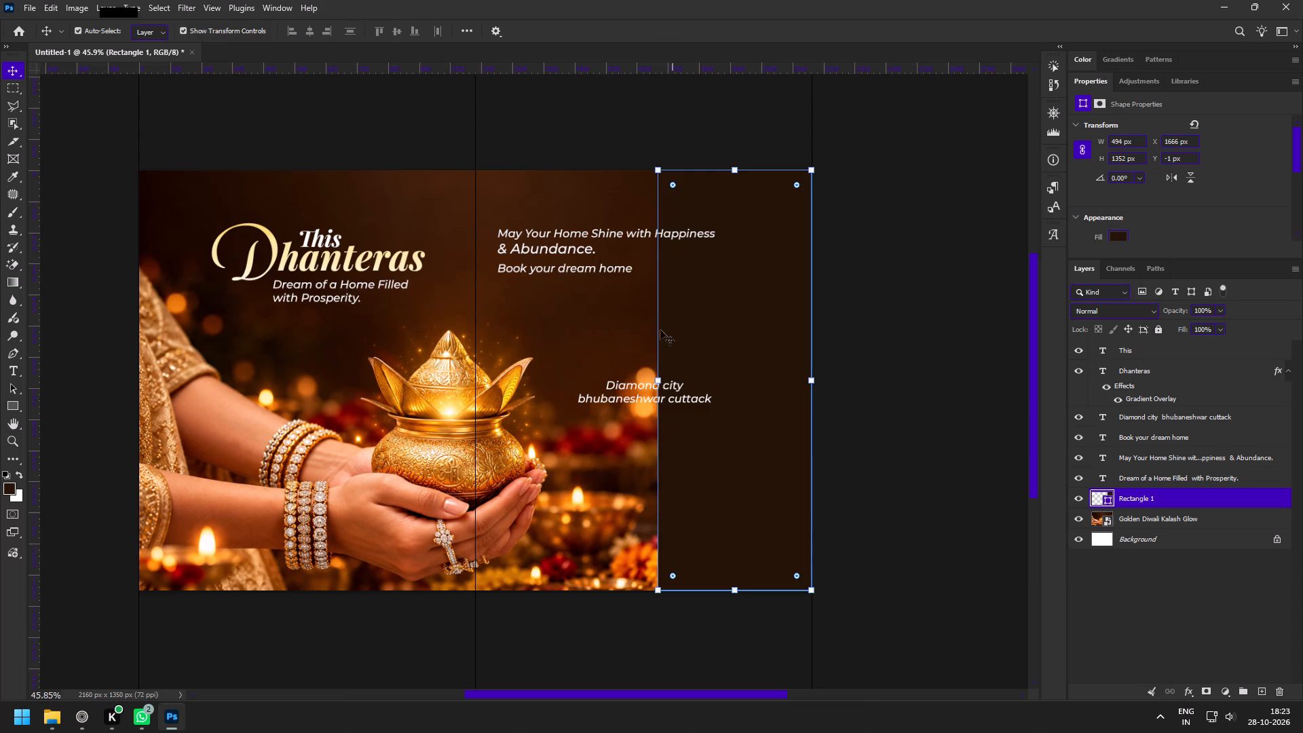
Extend the rectangle's left edge outward so the shape is about 535 px wide, and commit the transform.
key("z")
left_click_drag(639, 412, 668, 429)
key("v")
key("z")
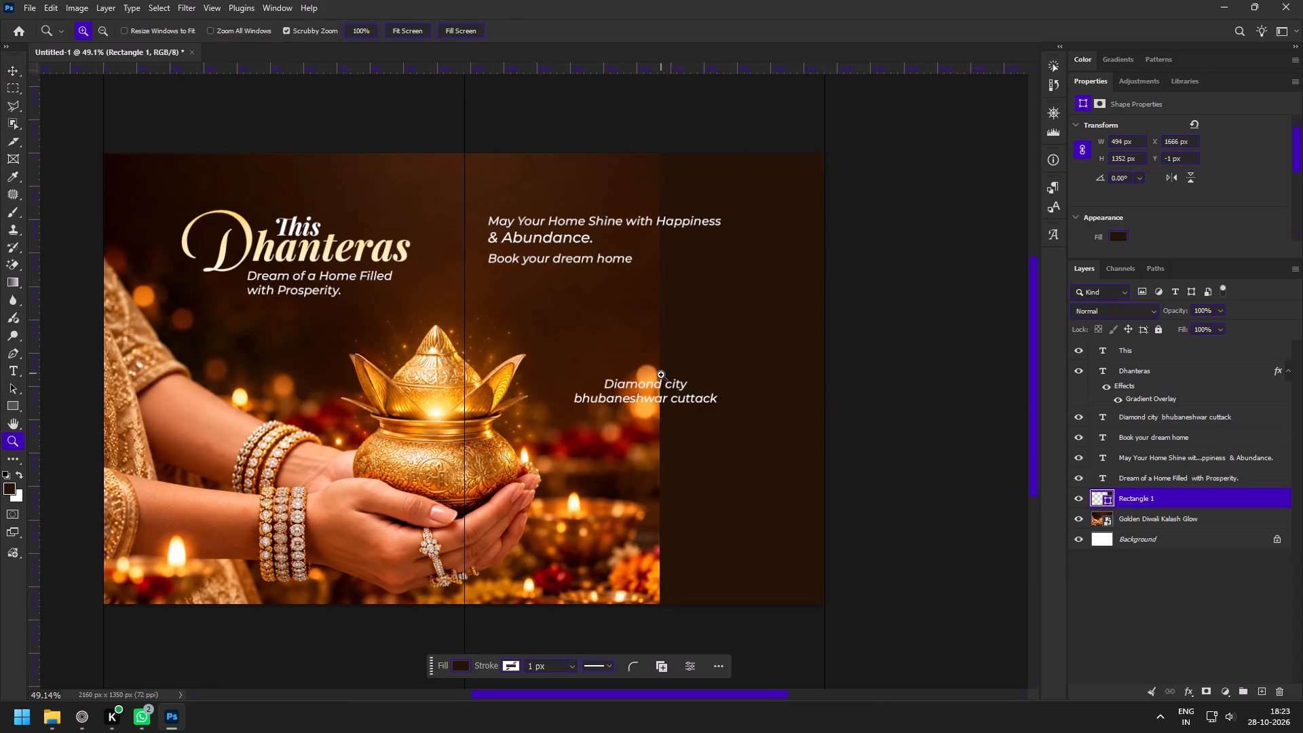
left_click_drag(673, 392, 685, 411)
key("v")
left_click_drag(657, 374, 641, 373)
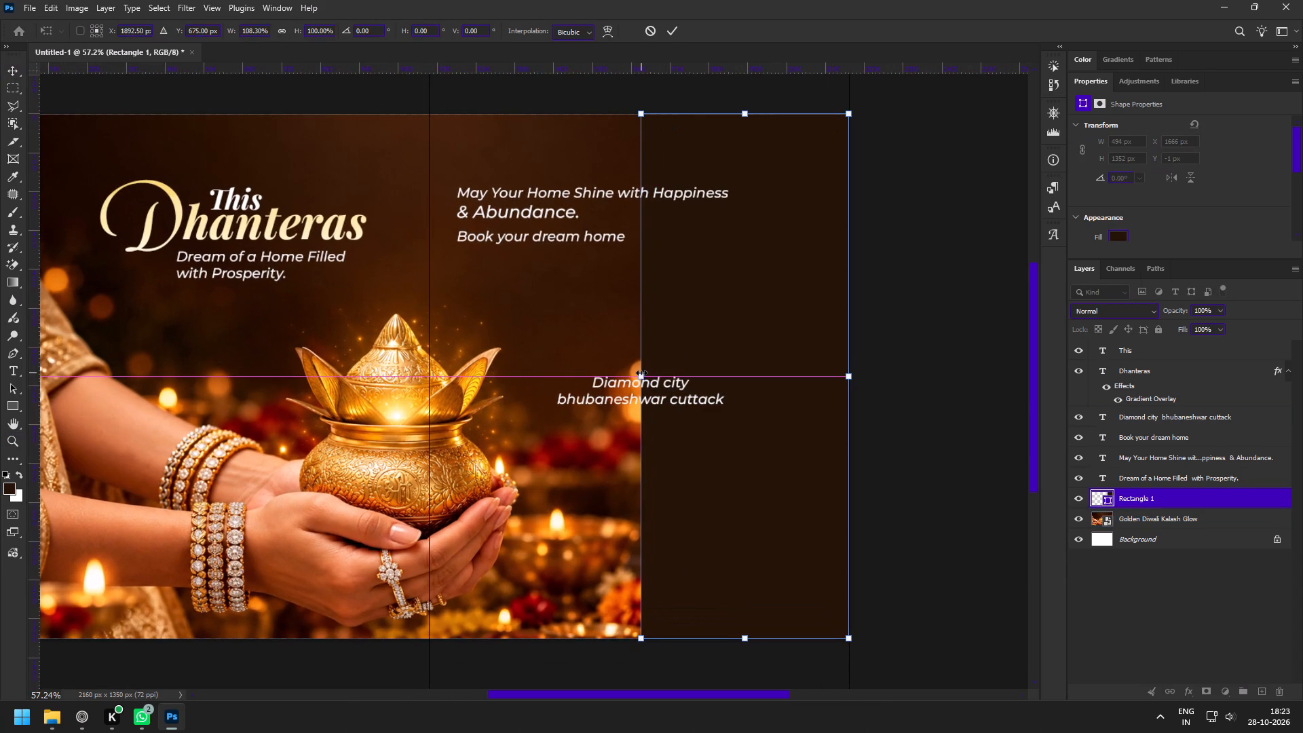
left_click(666, 31)
Fill the rectangle with a brown sampled from the background above the Tile 2 text and lower its layer opacity to 75%.
key("i")
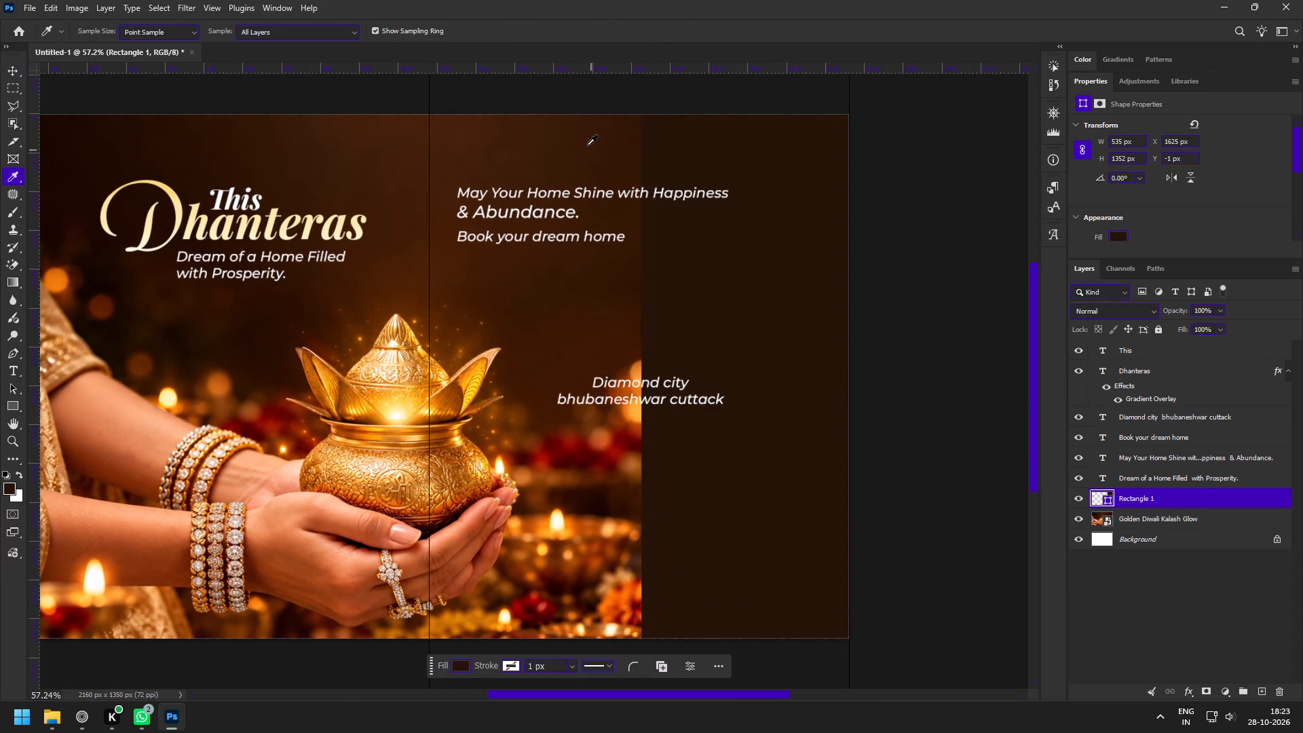
left_click(587, 145)
key("v")
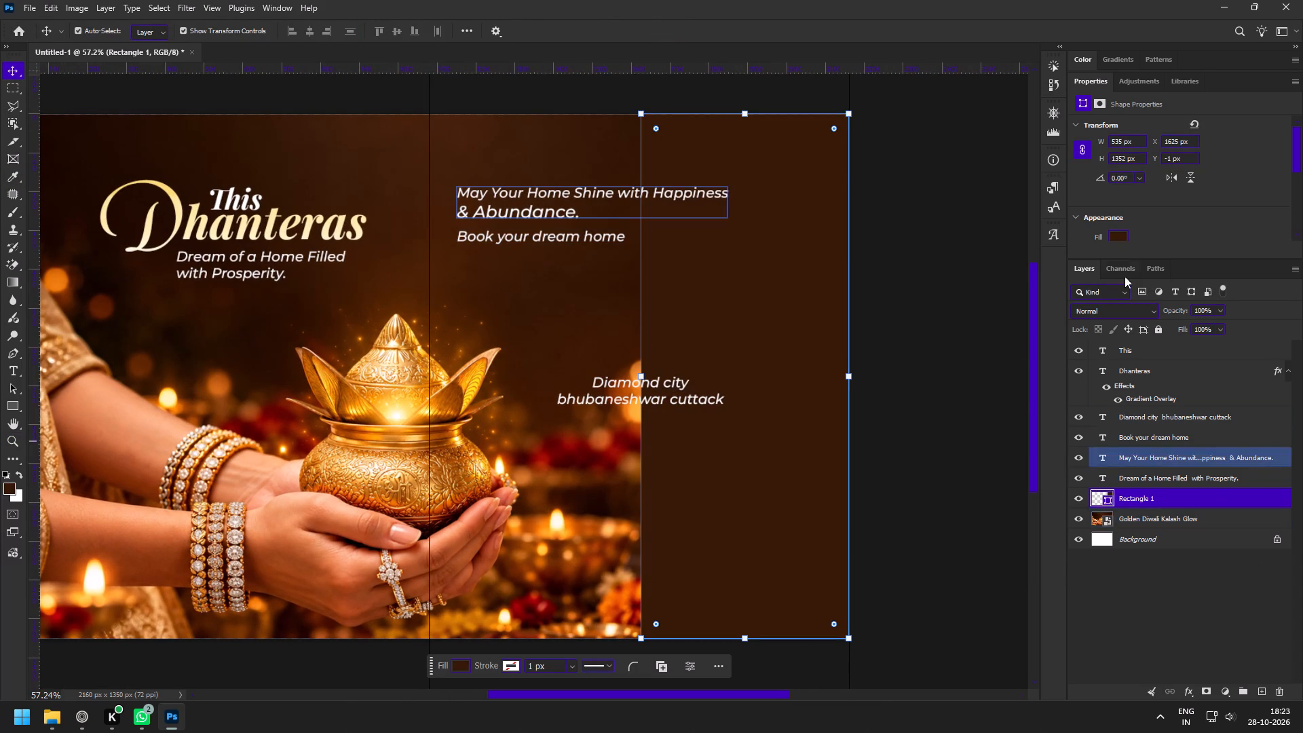
left_click_drag(1178, 309, 1167, 309)
left_click_drag(1172, 312, 1161, 312)
left_click(1163, 312)
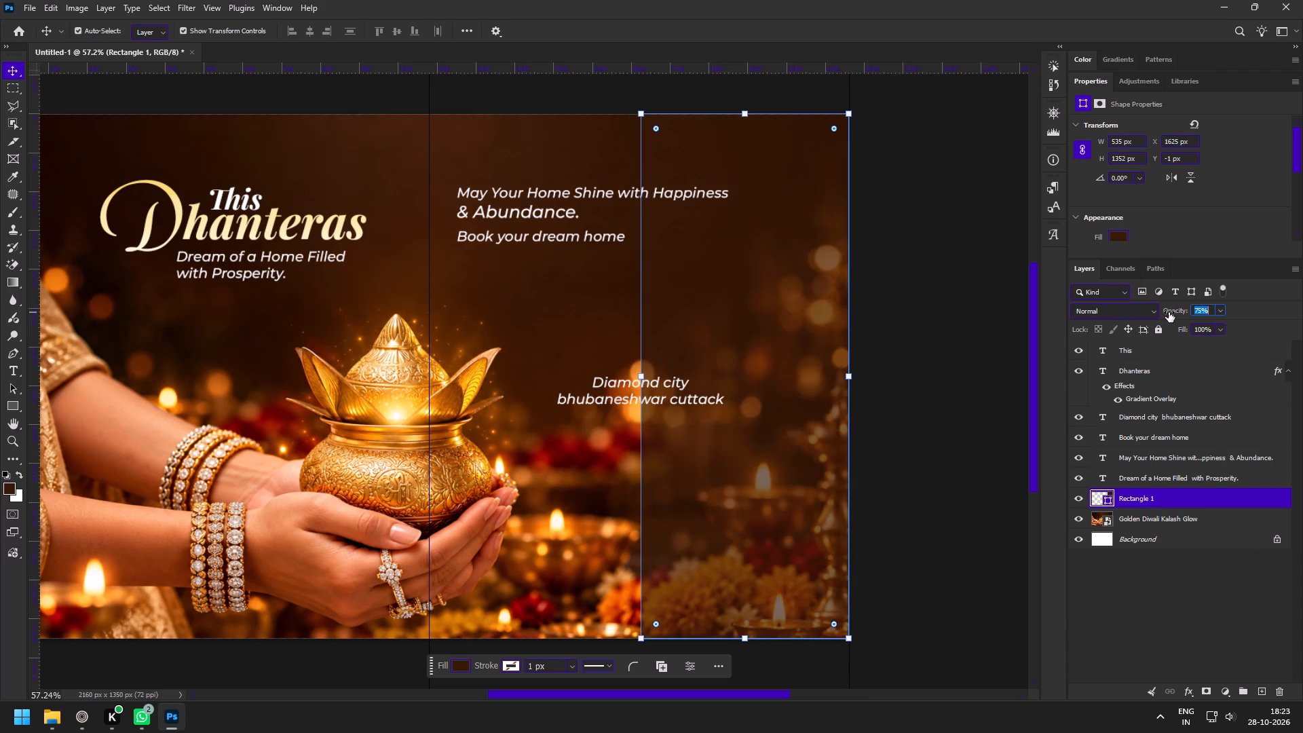
Add a layer mask to the rectangle and fade its left edge with a large soft black brush of about 791 px.
left_click(1207, 688)
key("b")
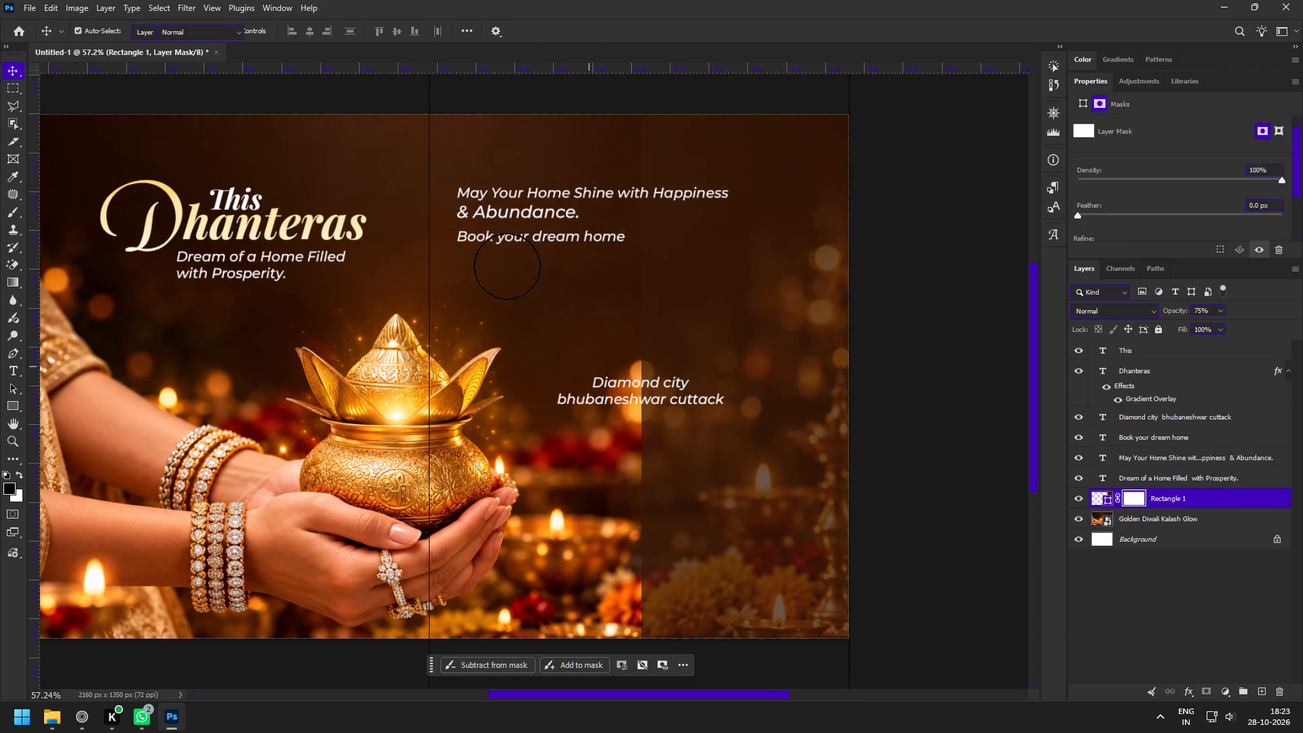
right_click_drag(562, 240, 676, 269, "alt")
left_click_drag(610, 148, 522, 563)
left_click_drag(546, 92, 512, 501)
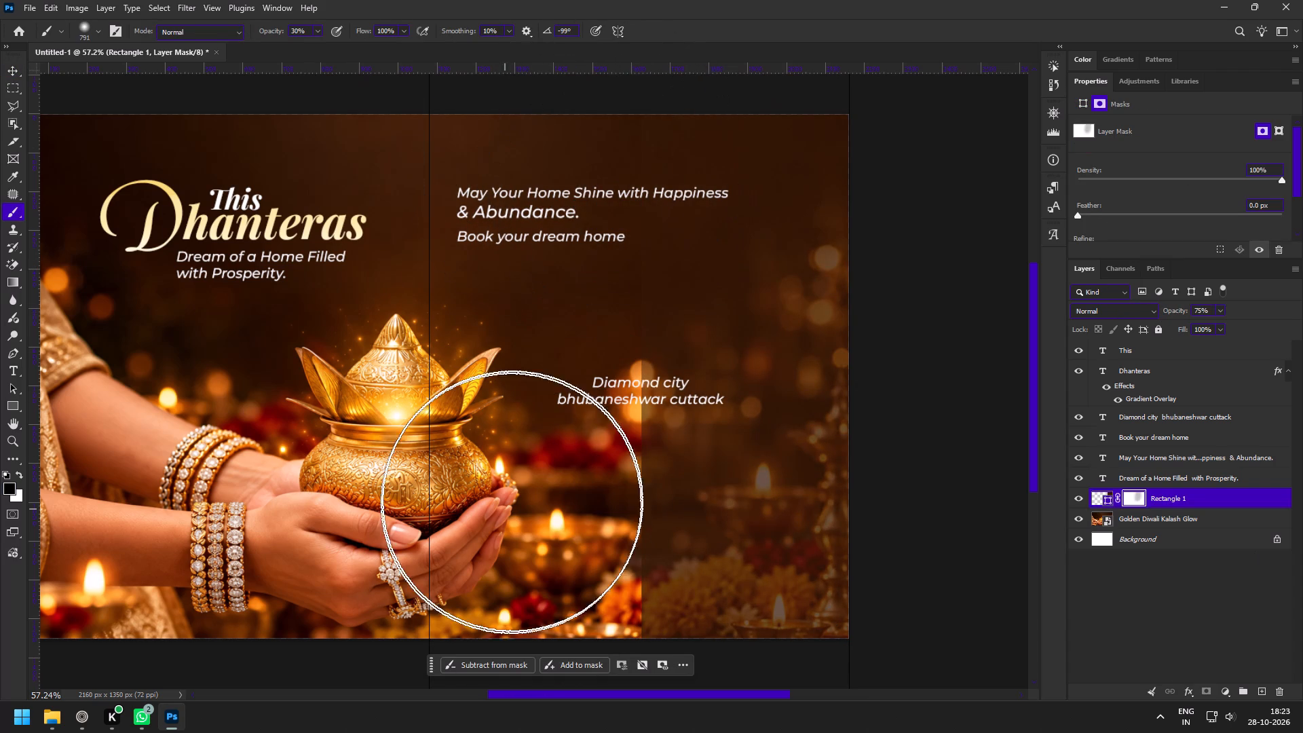
left_click_drag(512, 501, 509, 506)
left_click_drag(537, 128, 510, 499)
left_click_drag(527, 140, 498, 557)
left_click_drag(527, 263, 503, 546)
Paint more black on the mask along the rectangle's lower left edge to blend it into the diyas and flowers.
key("space")
left_click_drag(502, 517, 506, 403)
left_click_drag(542, 230, 536, 563)
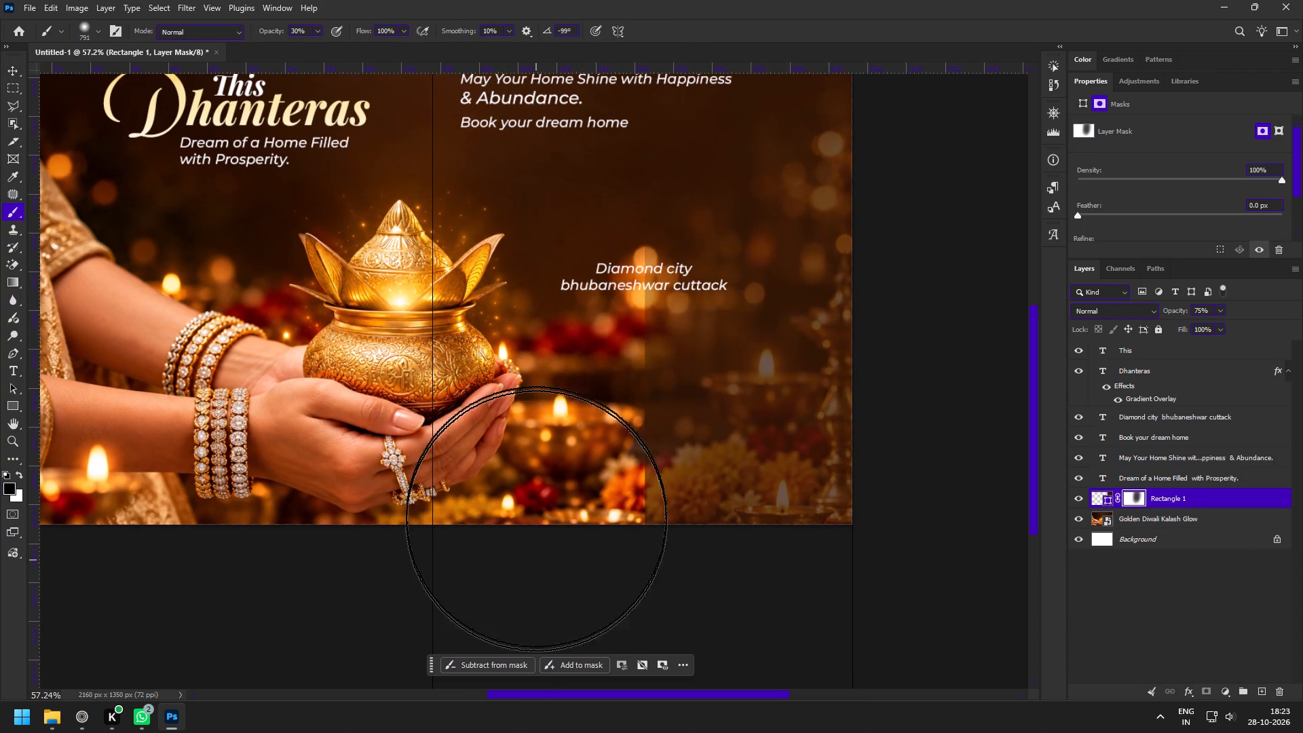
left_click_drag(561, 317, 553, 572)
left_click_drag(555, 290, 531, 569)
left_click_drag(548, 270, 538, 468)
left_click_drag(533, 254, 543, 456)
left_click_drag(538, 285, 568, 522)
left_click_drag(535, 305, 614, 602)
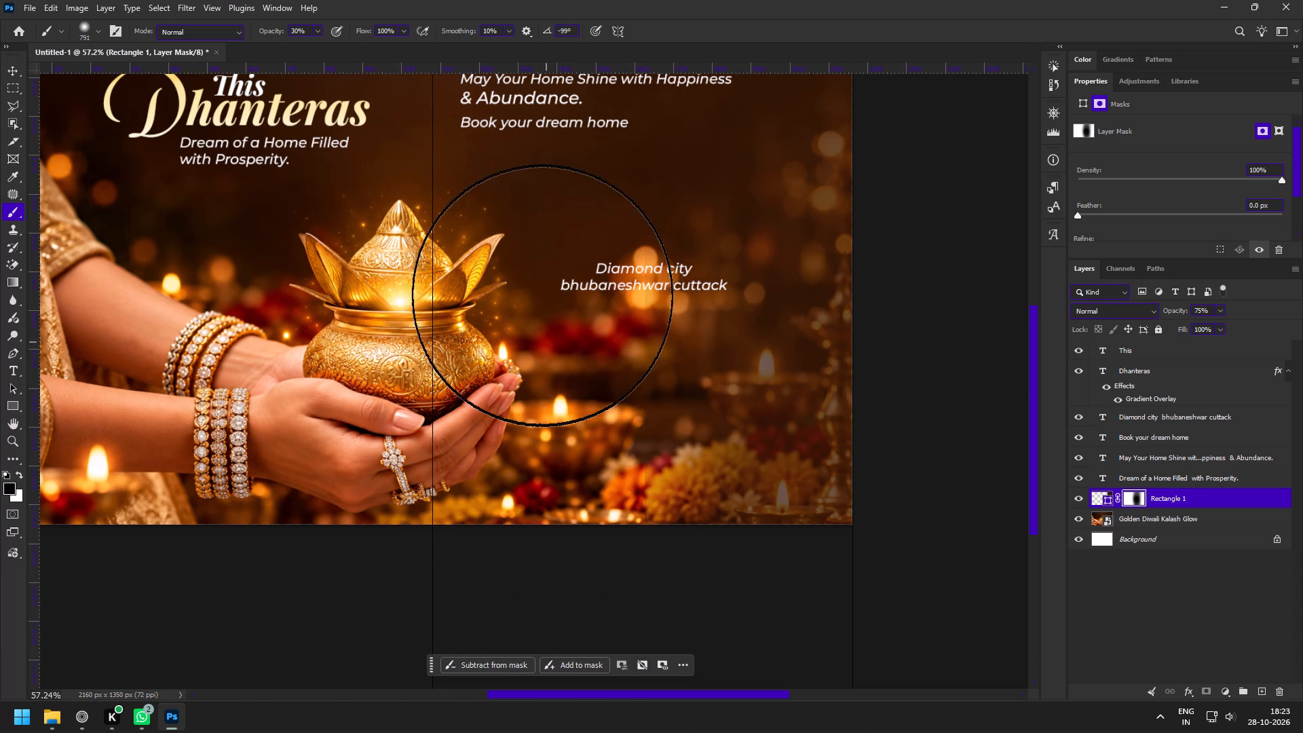
Paint black on the mask diagonally toward the tile's bottom right corner to reveal the flowers and diyas there.
left_click_drag(548, 299, 656, 556)
left_click_drag(547, 326, 699, 565)
left_click_drag(542, 335, 681, 530)
left_click_drag(565, 328, 710, 536)
left_click_drag(673, 540, 891, 651)
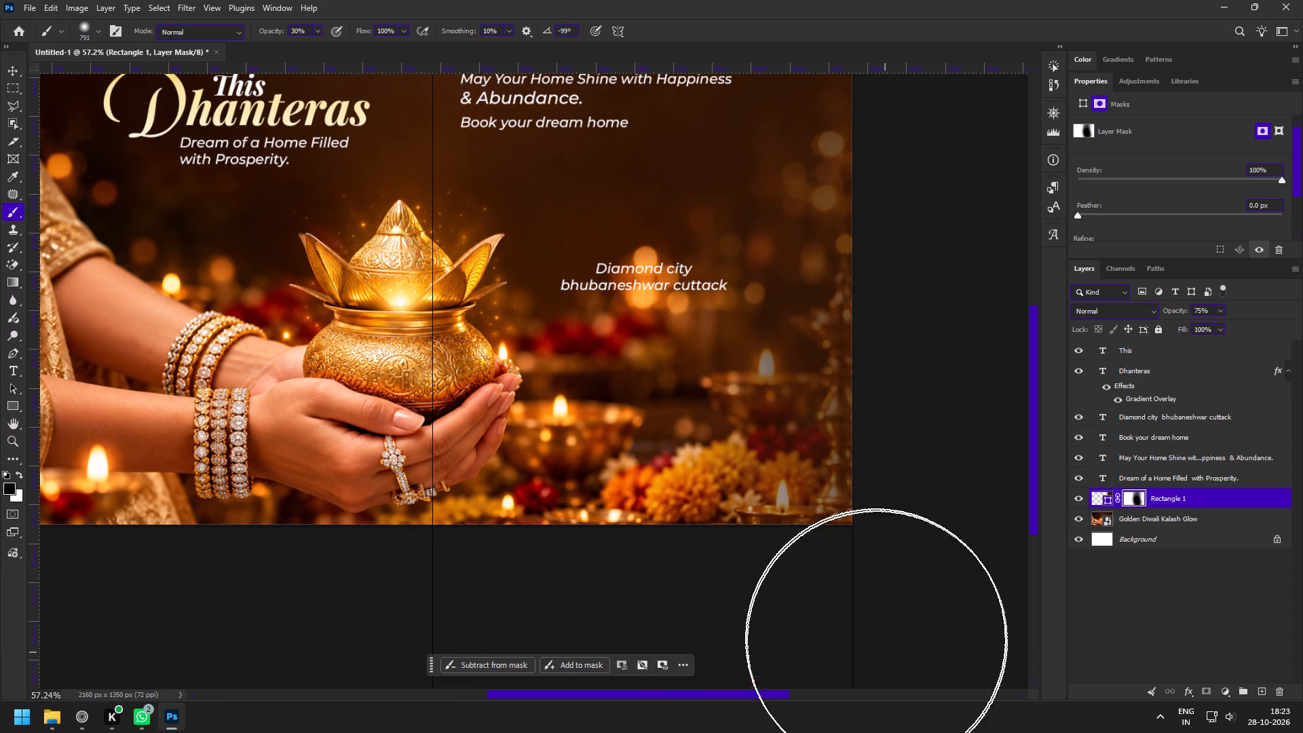
Lower the brown rectangle overlay's opacity to 61% and compare the image with the overlay hidden and shown.
key("z")
left_click_drag(625, 202, 656, 225)
key("space")
key("space")
key("space")
key("space")
key("space")
left_click_drag(664, 240, 649, 358)
left_click_drag(668, 375, 655, 372)
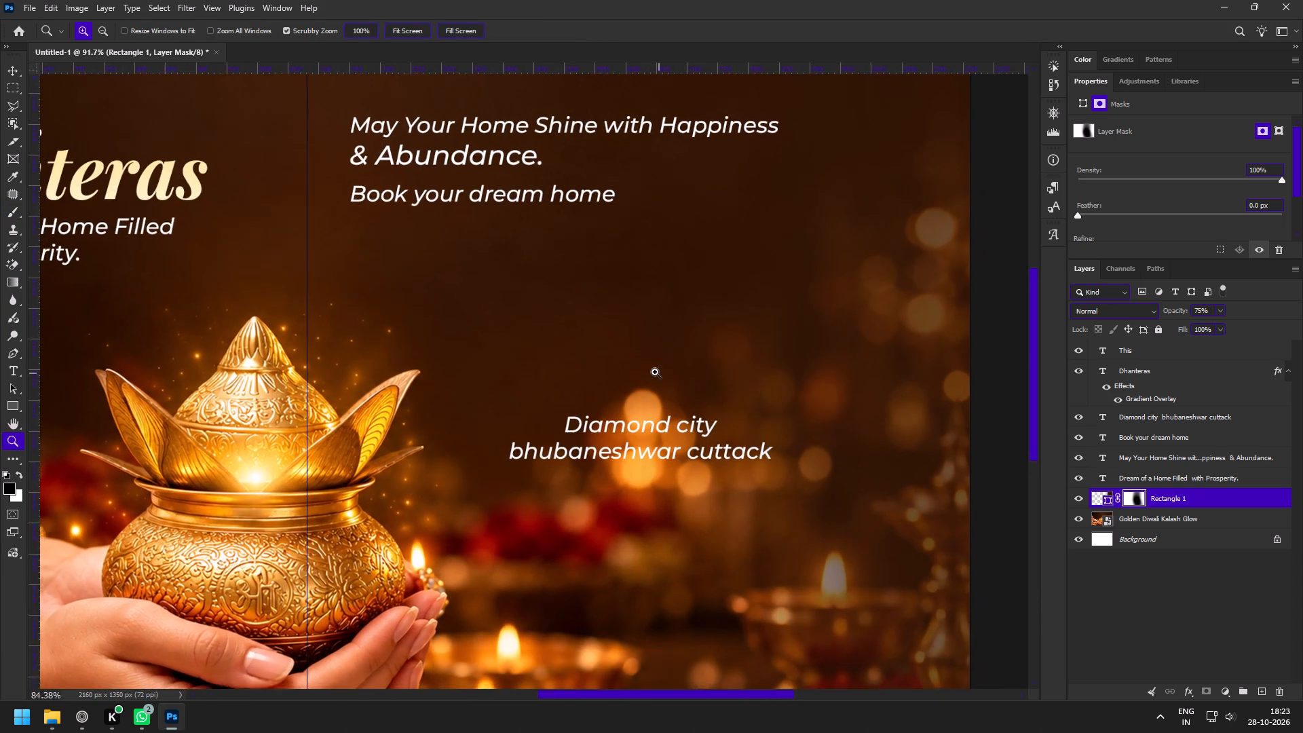
left_click_drag(655, 372, 651, 370)
left_click_drag(651, 370, 662, 379)
key("v")
left_click(626, 440)
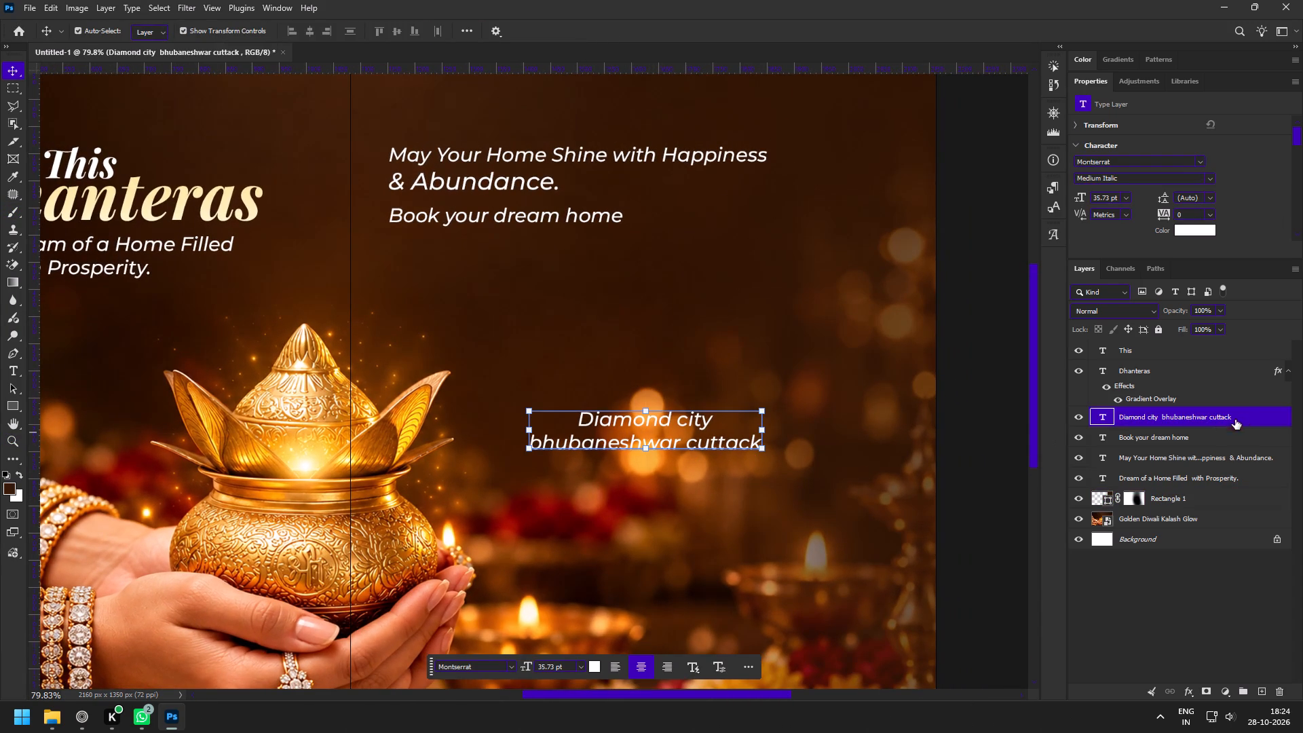
left_click(873, 410)
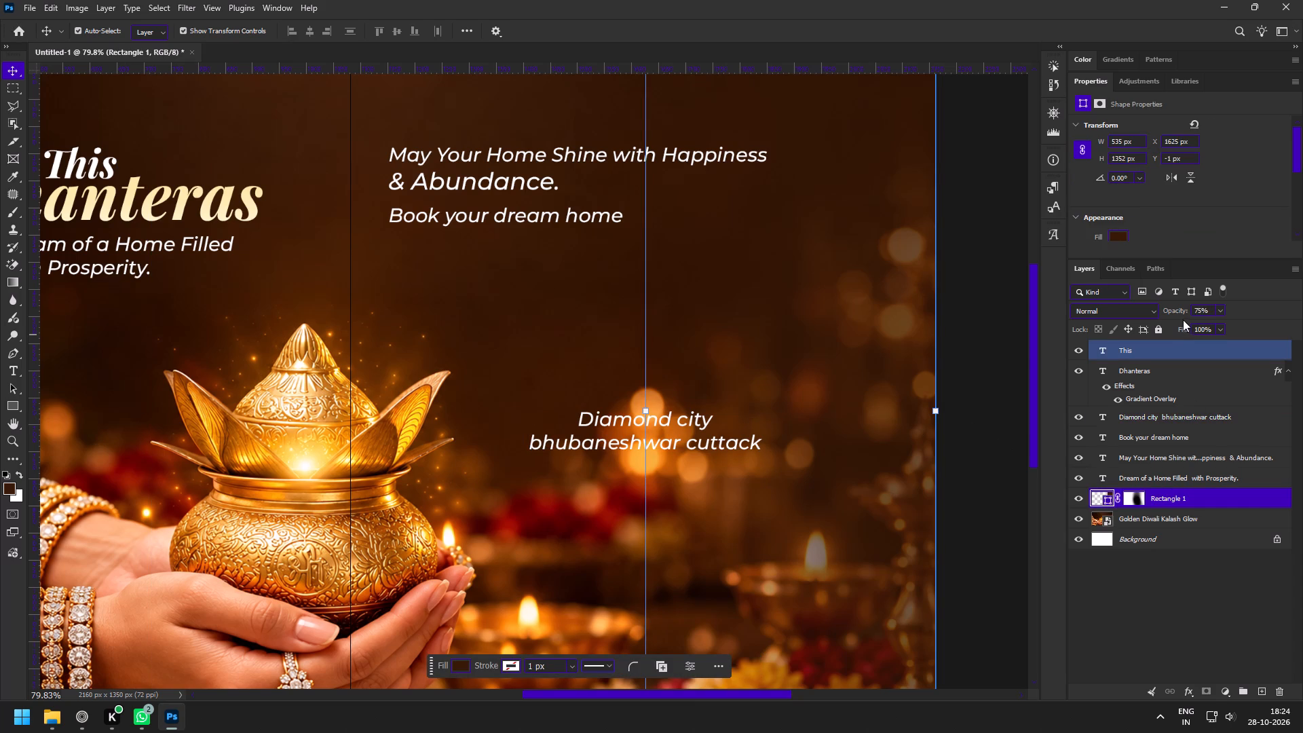
left_click_drag(1179, 309, 1170, 309)
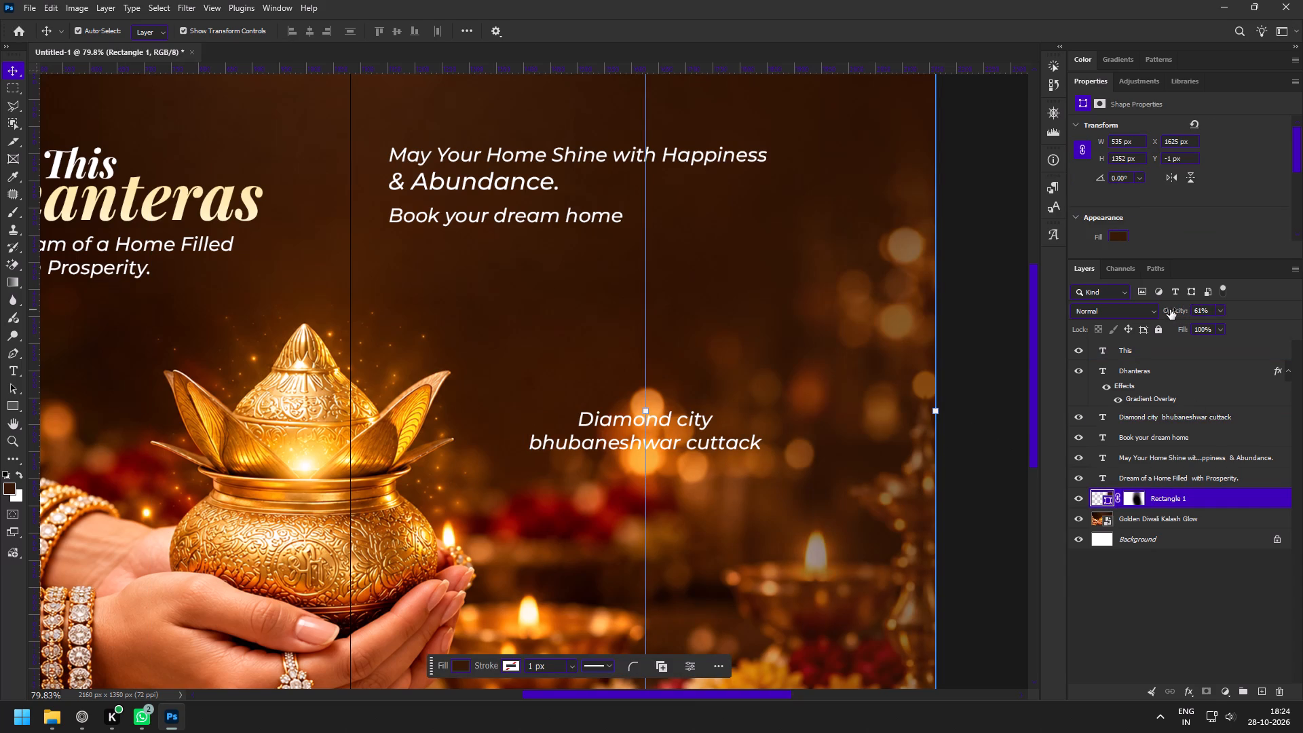
left_click(1078, 504)
left_click(622, 455)
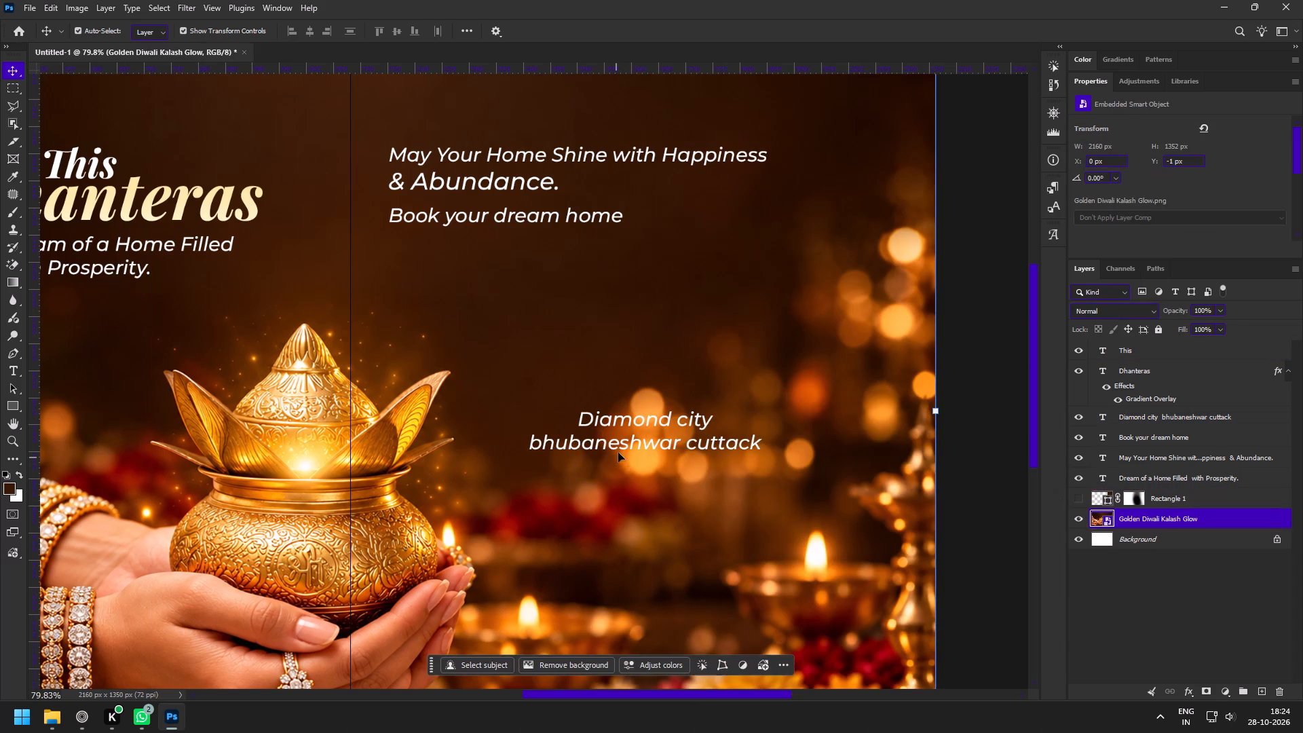
left_click(632, 437)
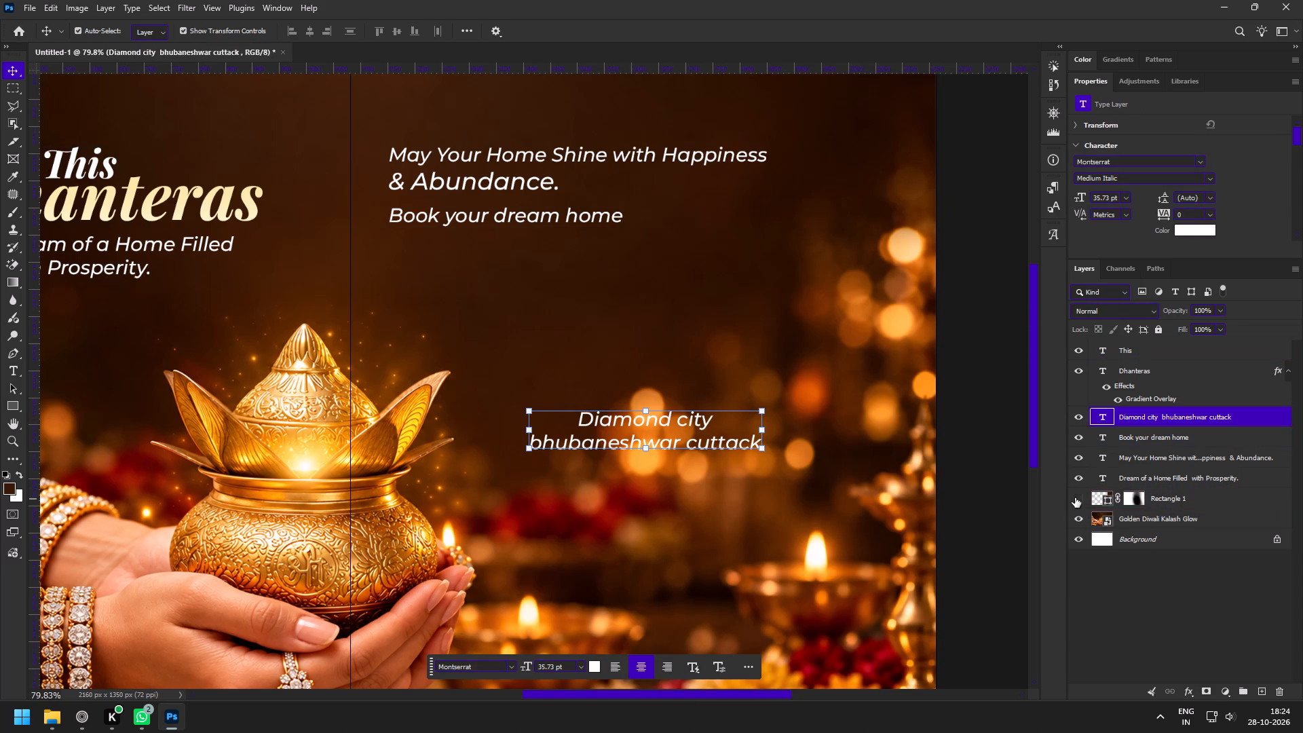
left_click(1075, 497)
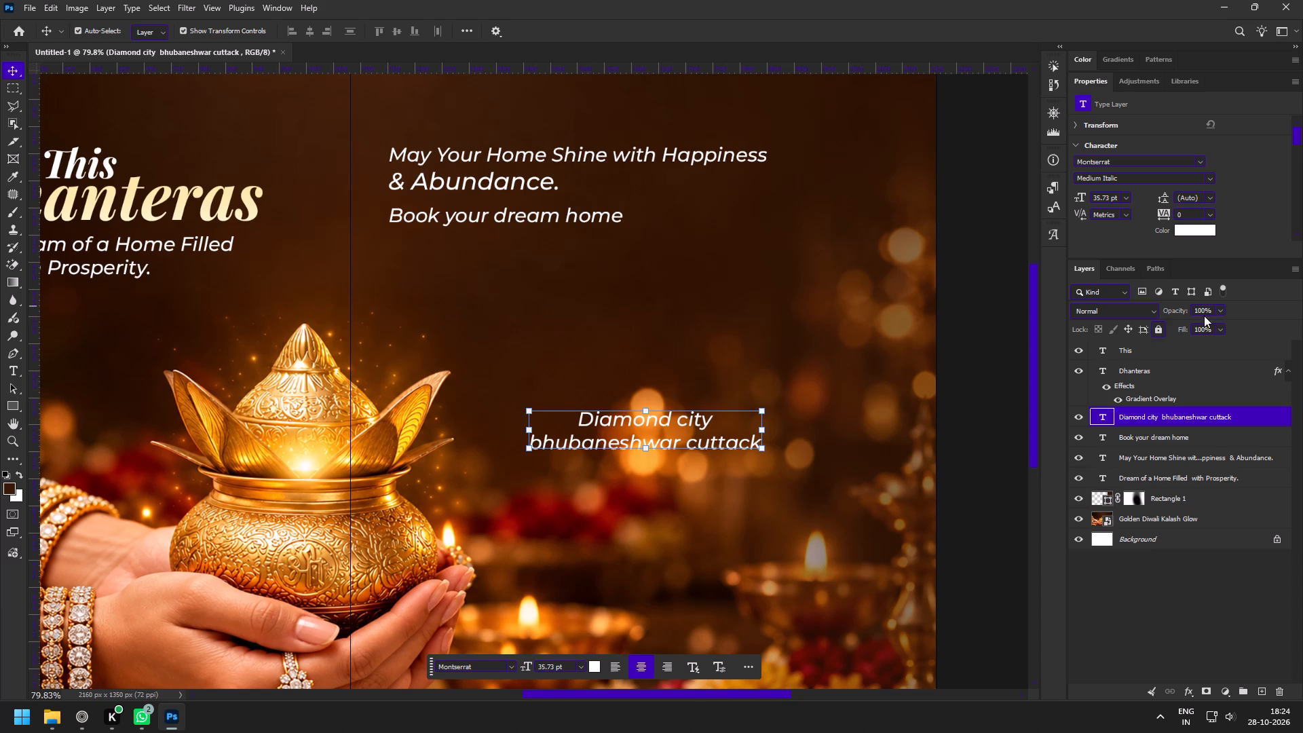
Add a drop shadow at 49% opacity to the "Diamond city bhubaneshwar cuttack" text.
double_click(1267, 417)
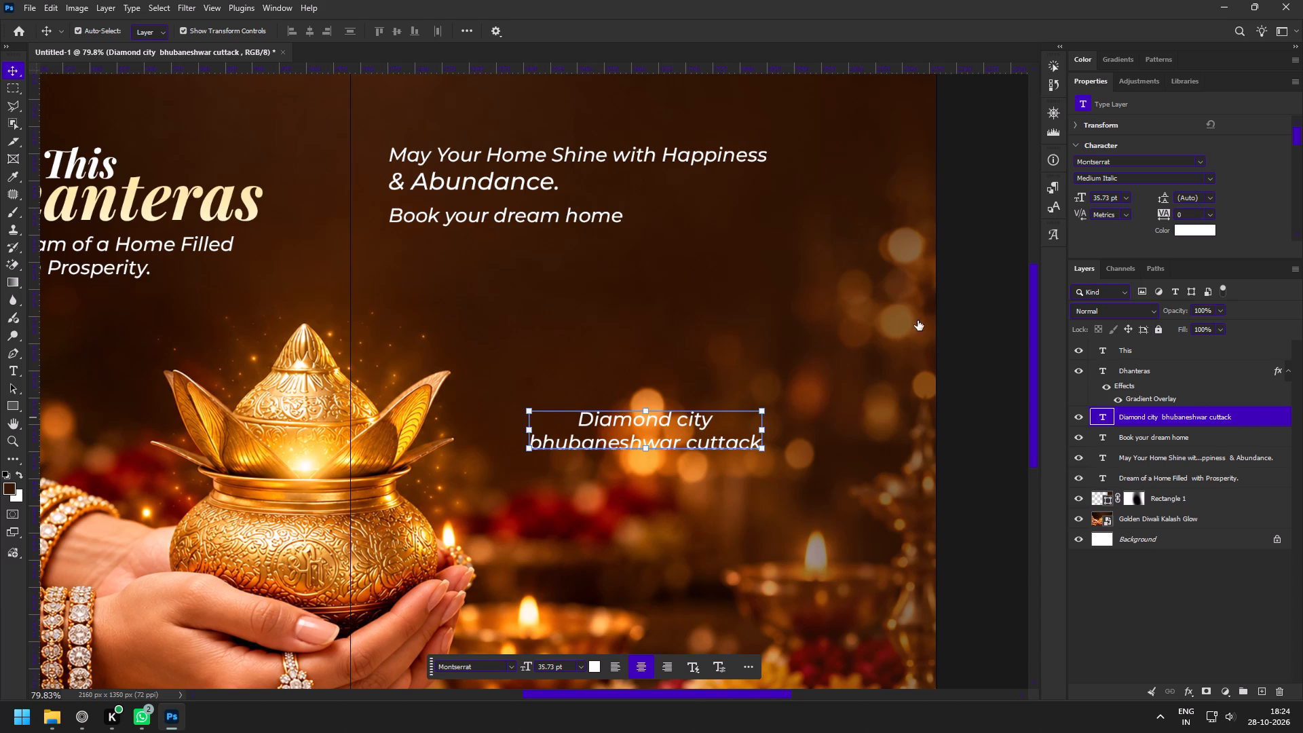
left_click(725, 617)
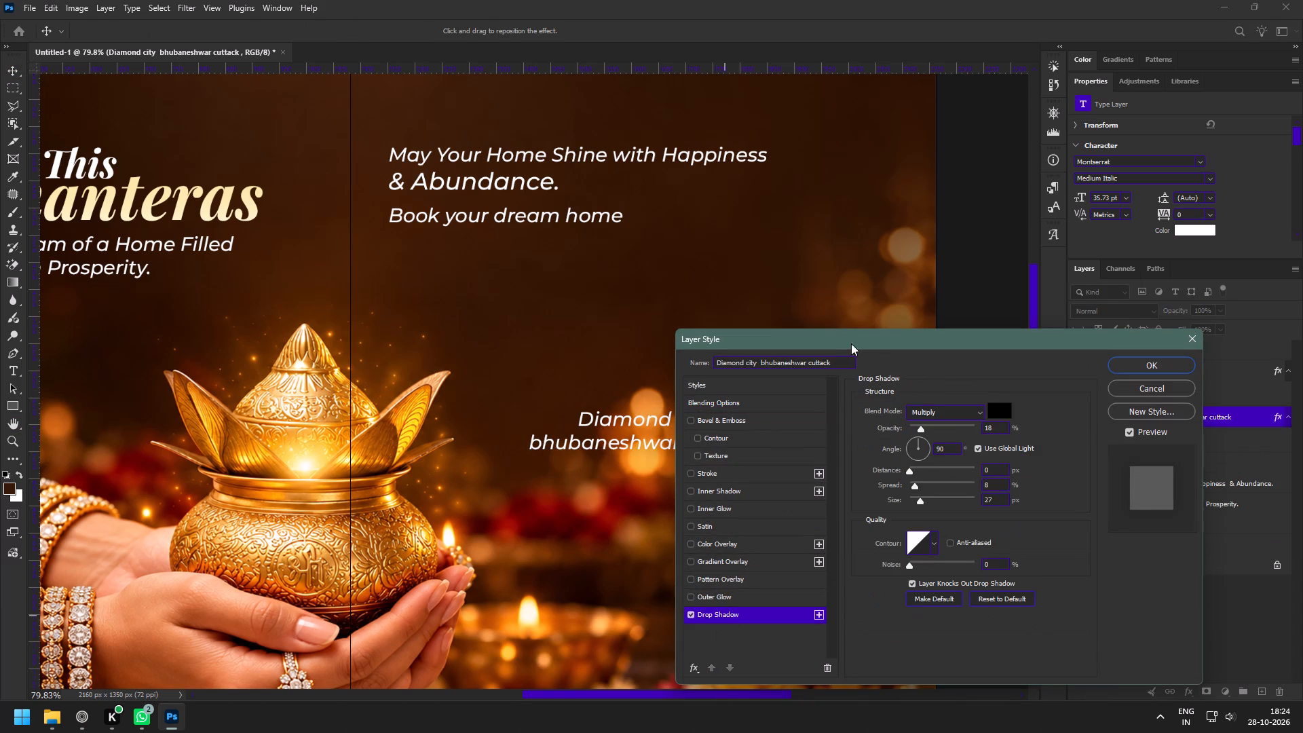
left_click_drag(887, 339, 1030, 280)
left_click_drag(1064, 369, 1087, 372)
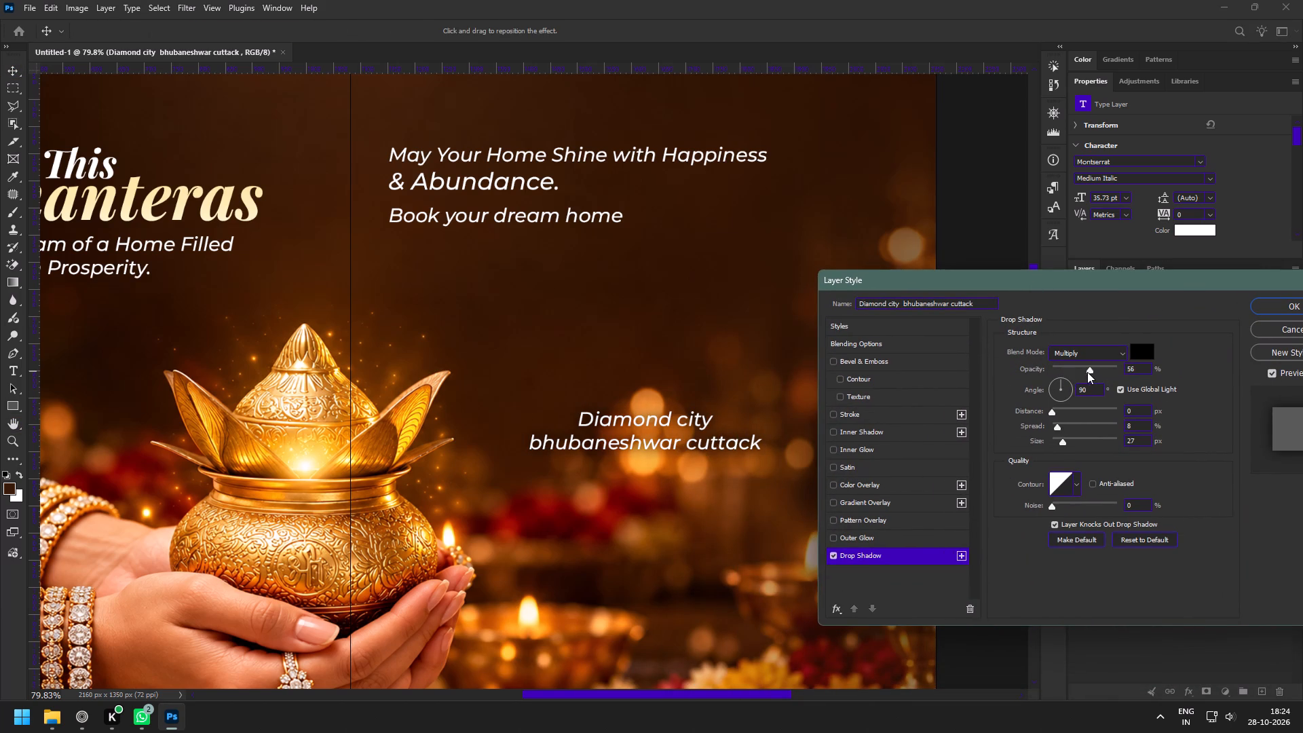
left_click_drag(1087, 372, 1084, 373)
left_click(1277, 304)
Move the "Book your dream home" line down to just above the Diamond city text.
left_click(560, 224)
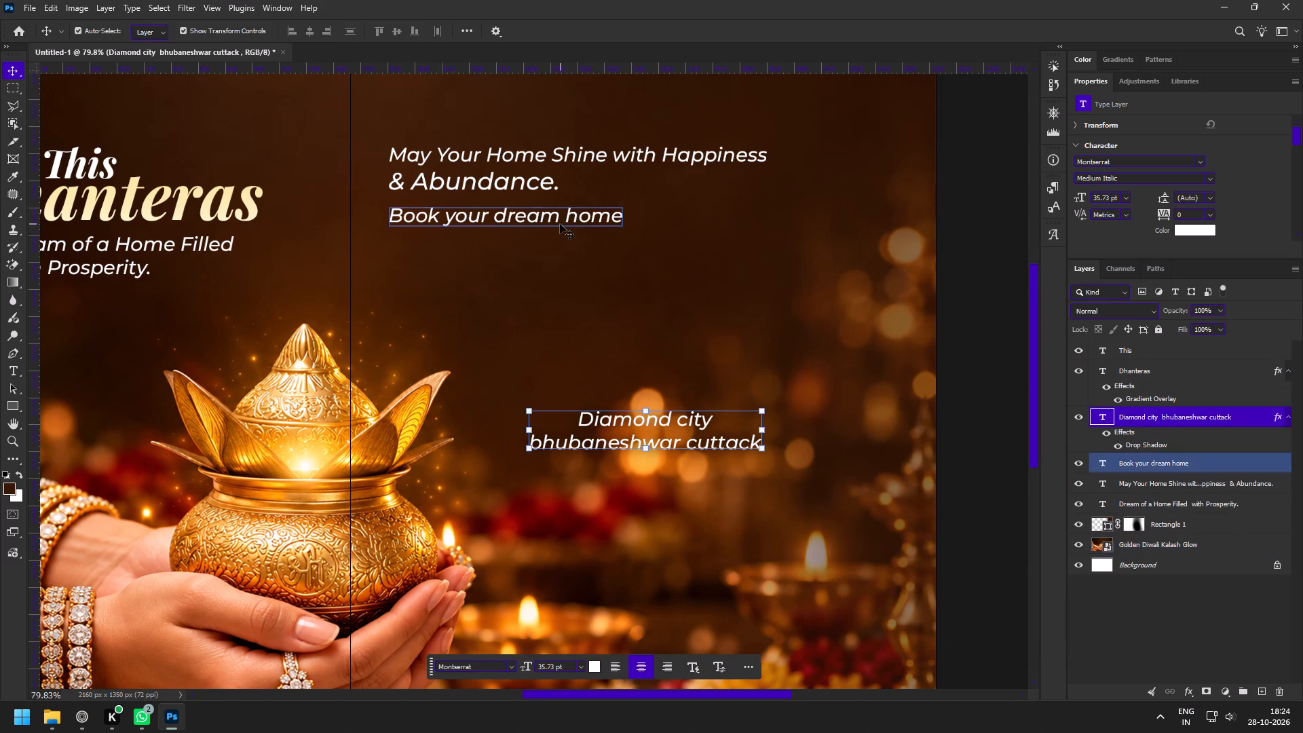
left_click_drag(560, 221, 698, 388)
Center-align the "May Your Home Shine with Happiness & Abundance." text and move it centred above "Book your dream home".
double_click(478, 164)
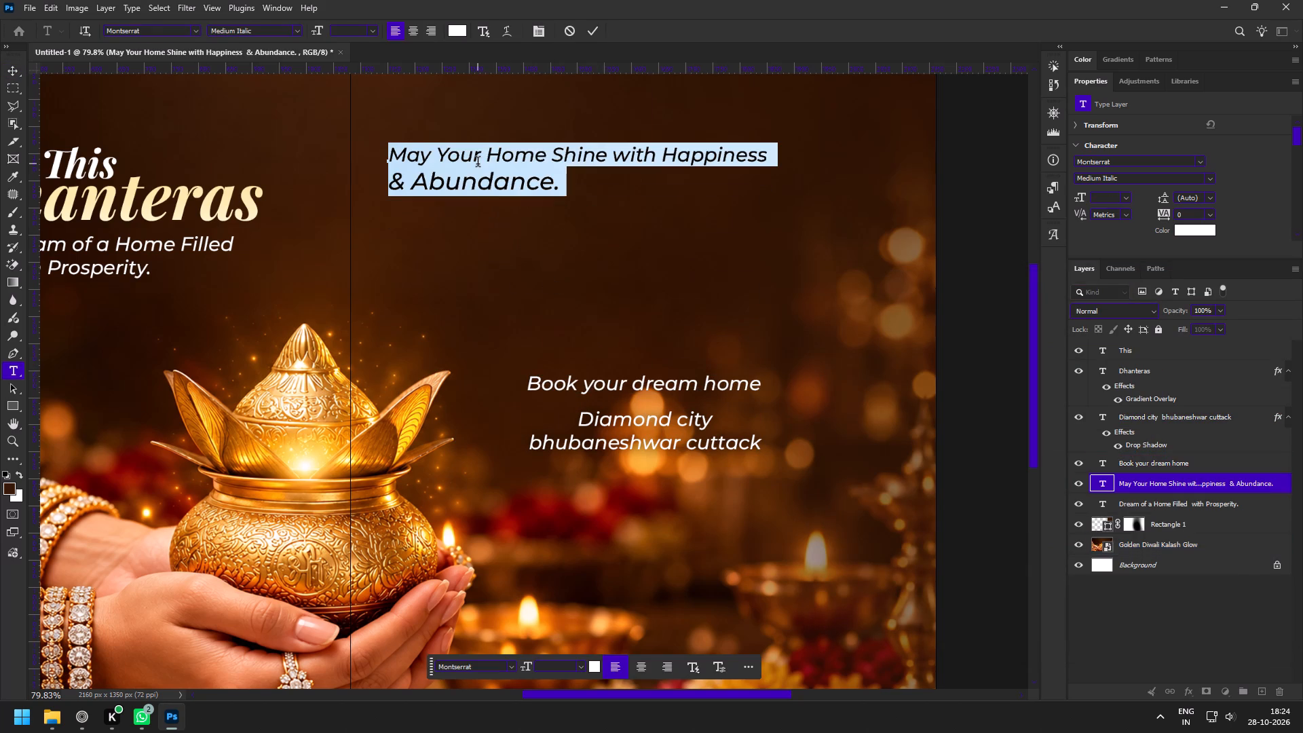
left_click(420, 32)
left_click(592, 29)
left_click_drag(430, 170, 436, 172)
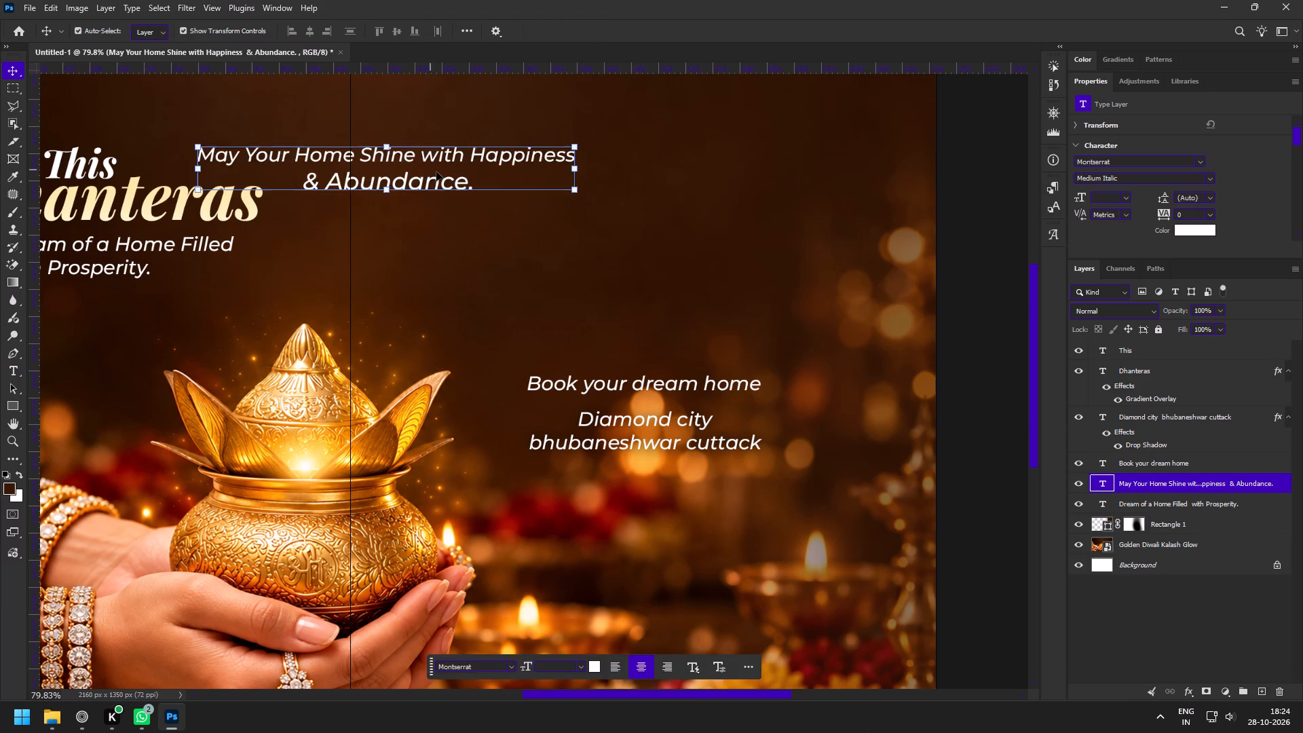
left_click_drag(436, 172, 690, 309)
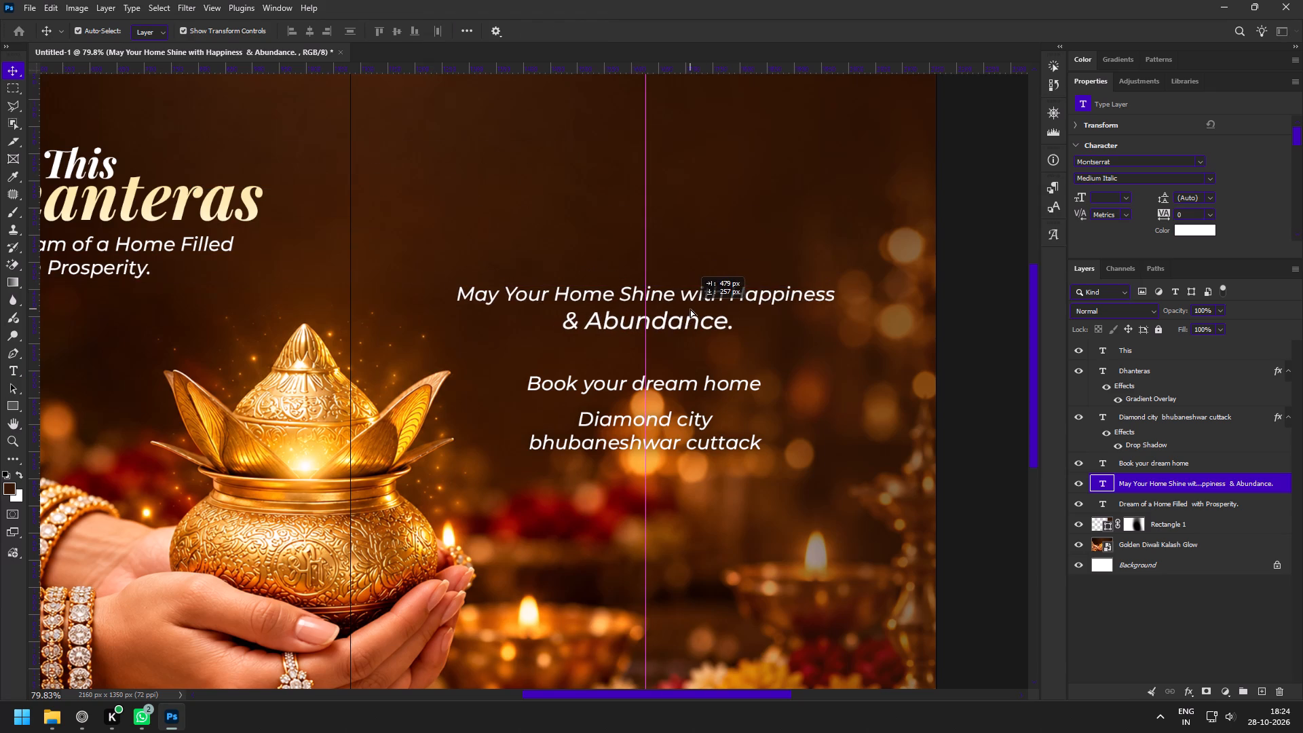
left_click_drag(690, 309, 690, 297)
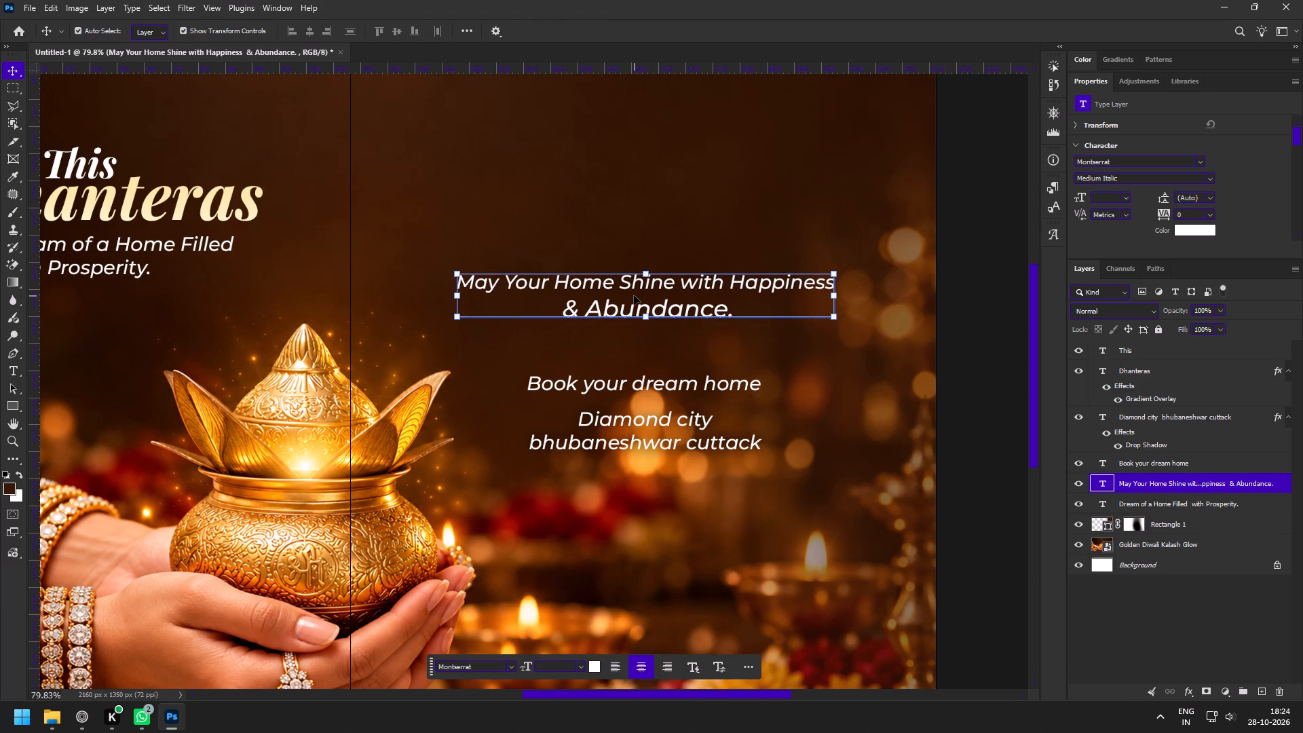
Rebreak the headline so it reads "May Your Home Shine with" on one line and "Happiness & Abundance." on the second.
double_click(694, 297)
left_click(731, 278)
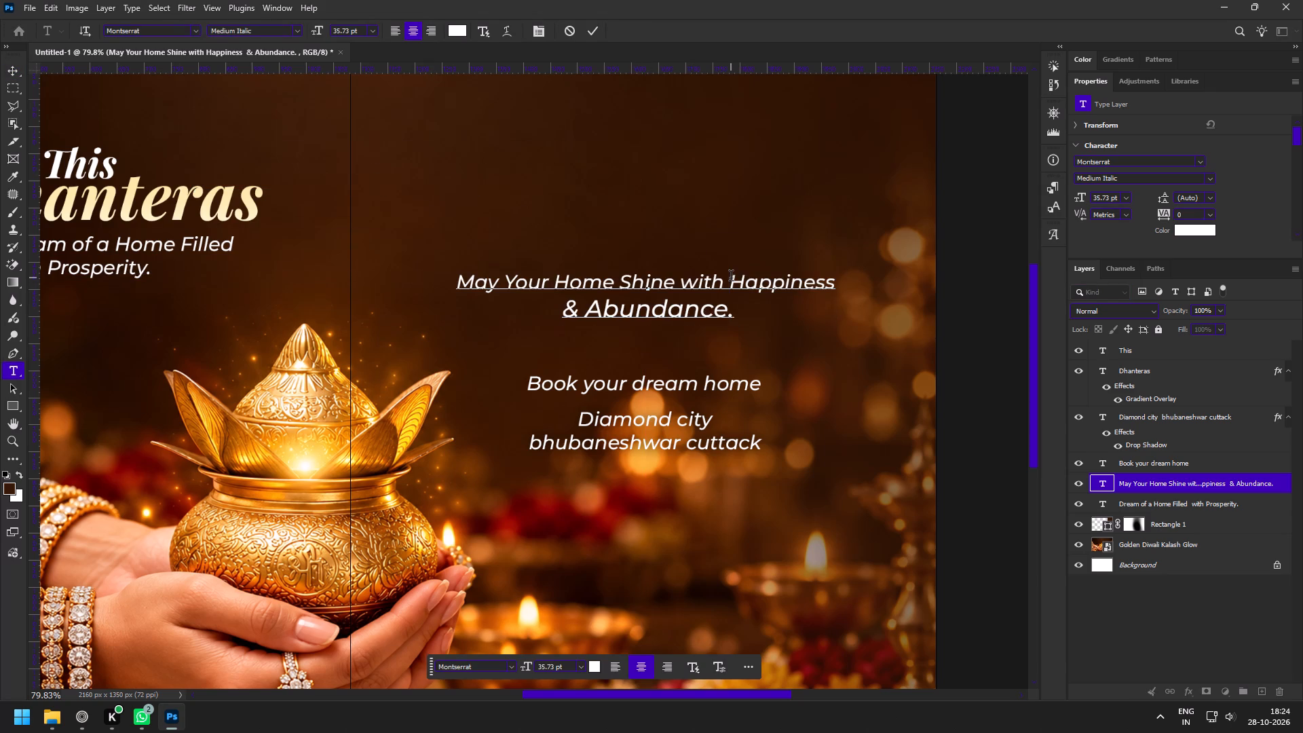
key("BackSpace")
key("Return")
left_click(554, 331)
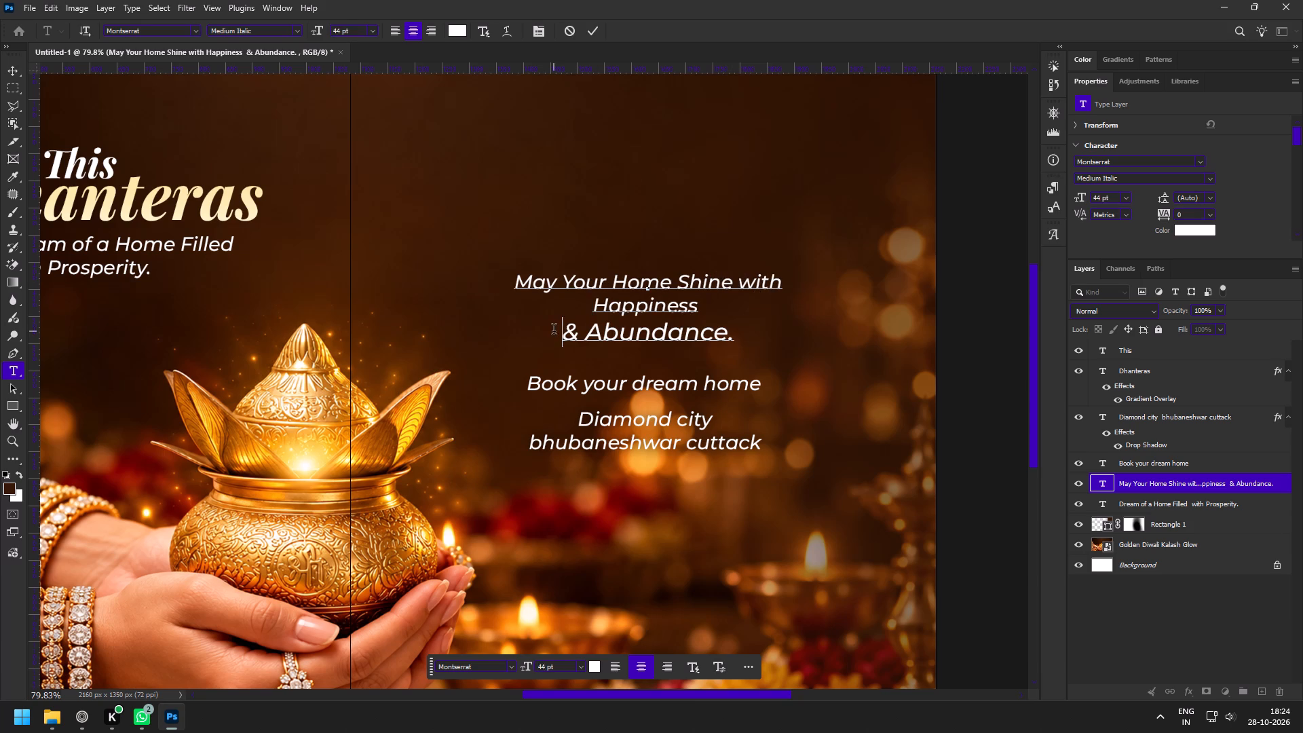
key("BackSpace")
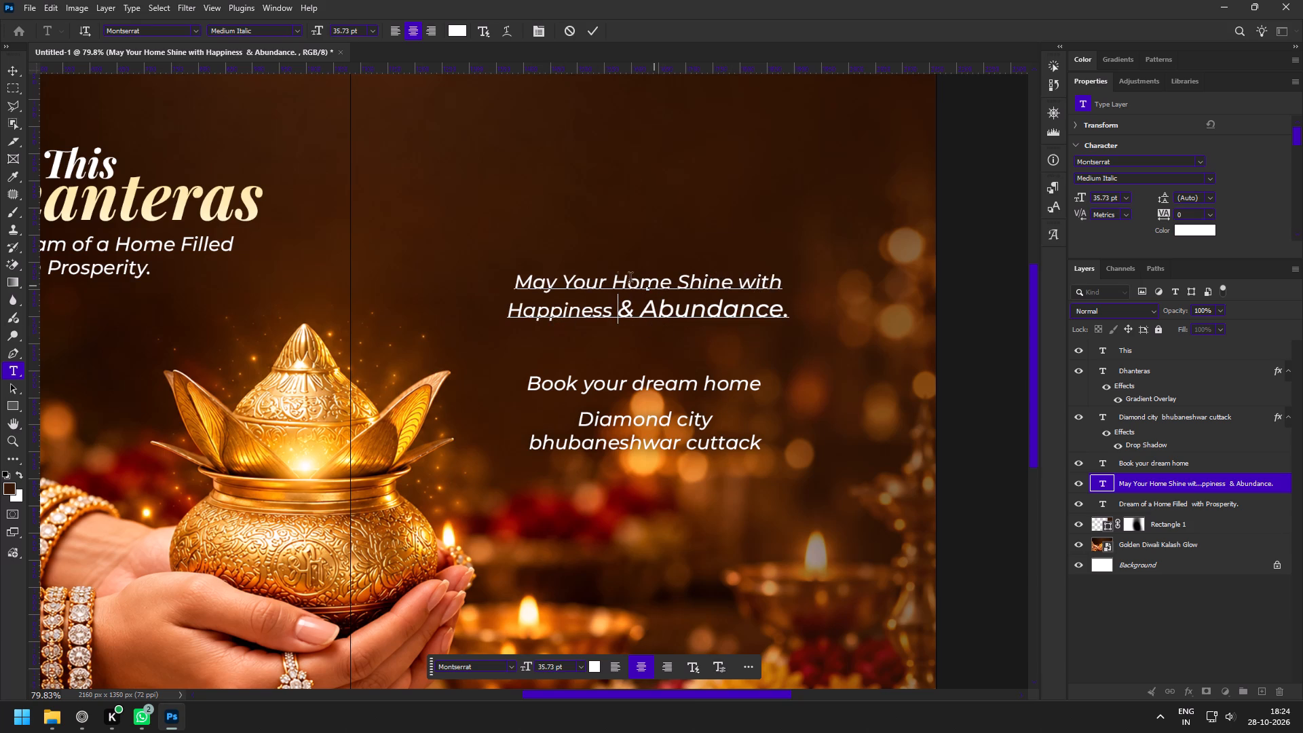
Set the headline's first line, "May Your Home Shine with", to 30 pt.
triple_click(616, 280)
left_click(1079, 200)
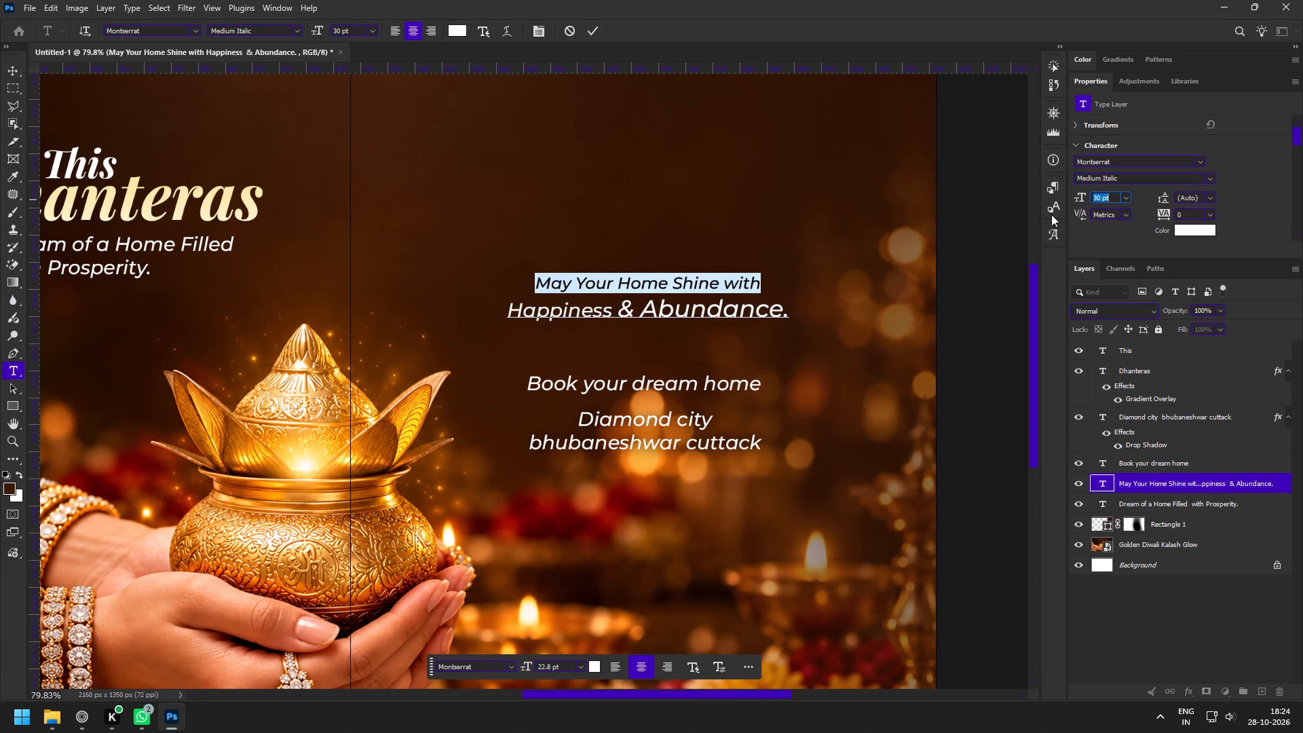
Format the headline's second line, "Happiness & Abundance.", as Montserrat SemiBold Italic at 50 pt.
triple_click(656, 305)
left_click(1102, 198)
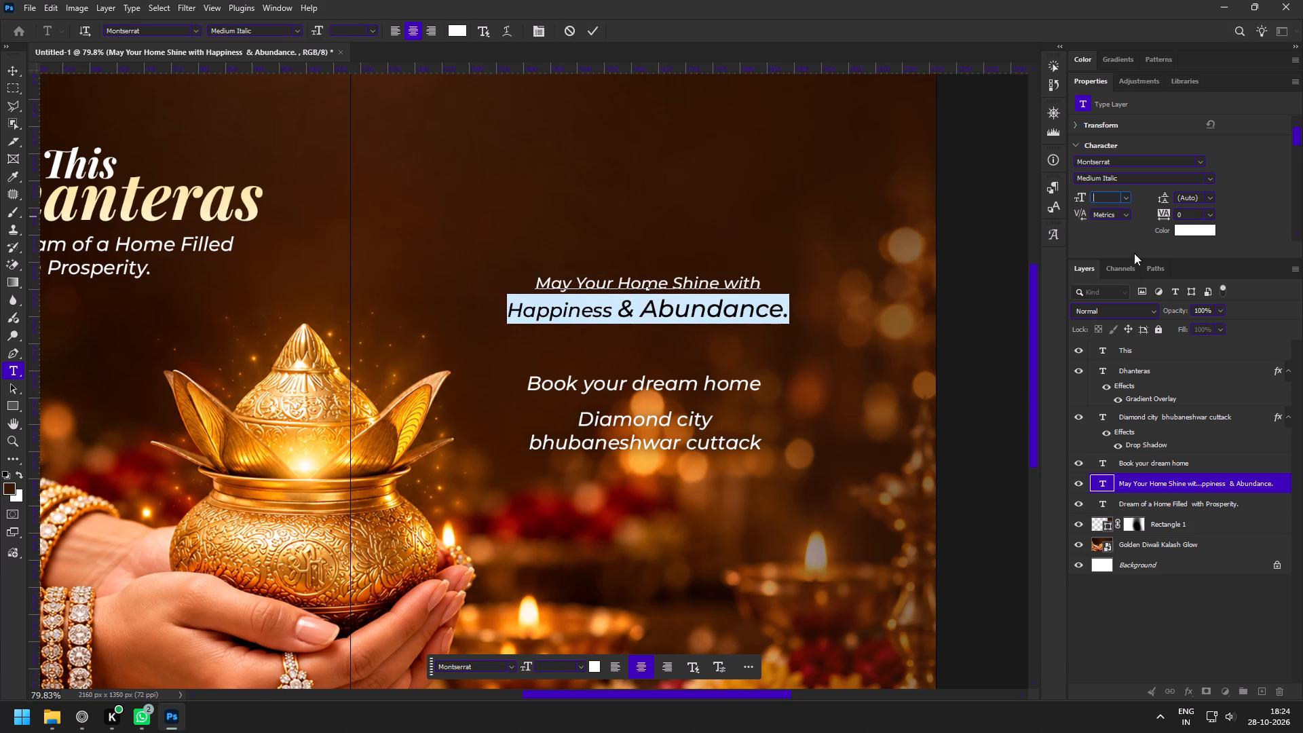
type("30")
key("Return")
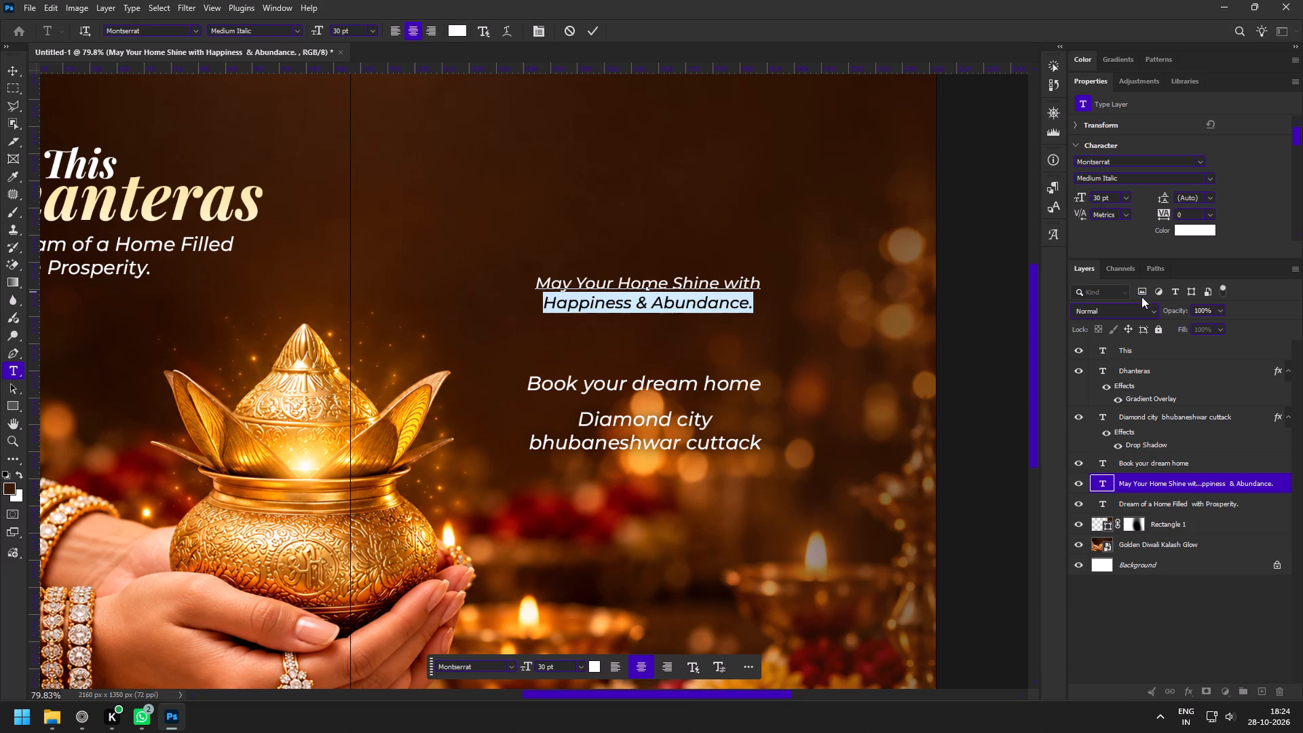
left_click_drag(1075, 194, 1089, 199)
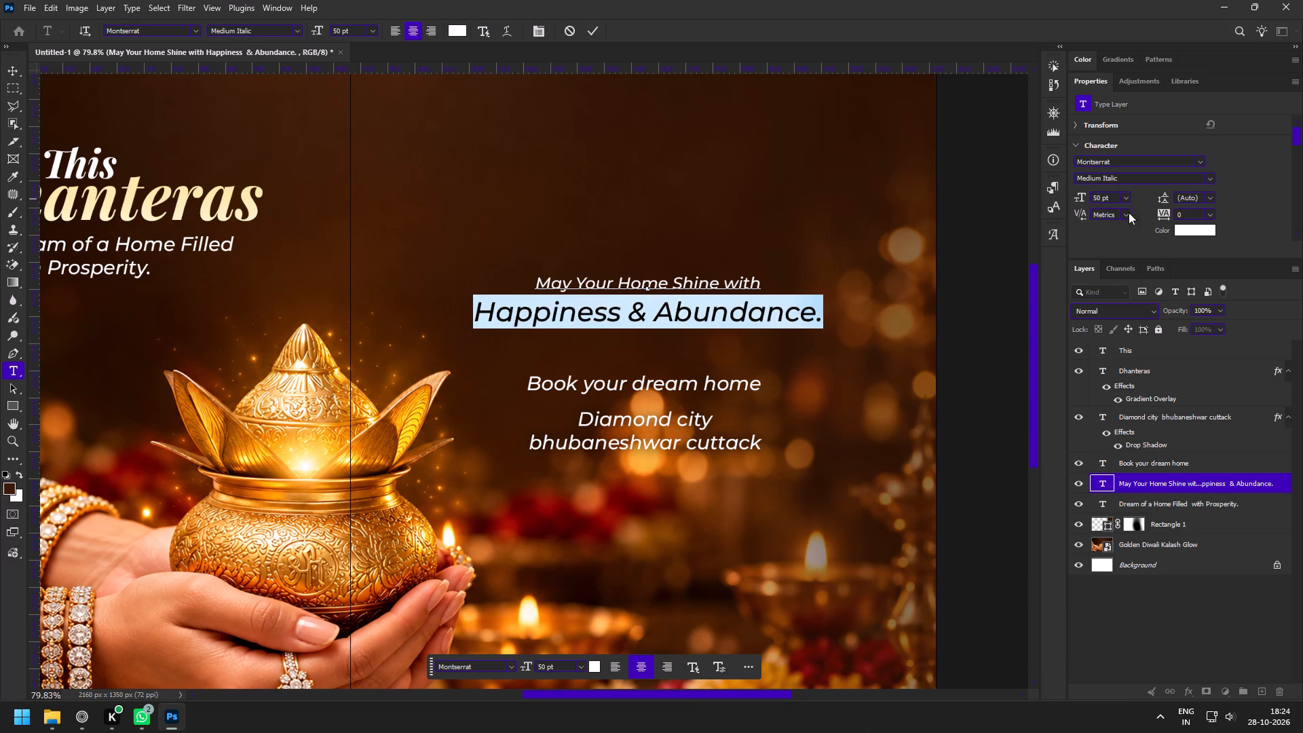
left_click(1212, 173)
left_click(1145, 381)
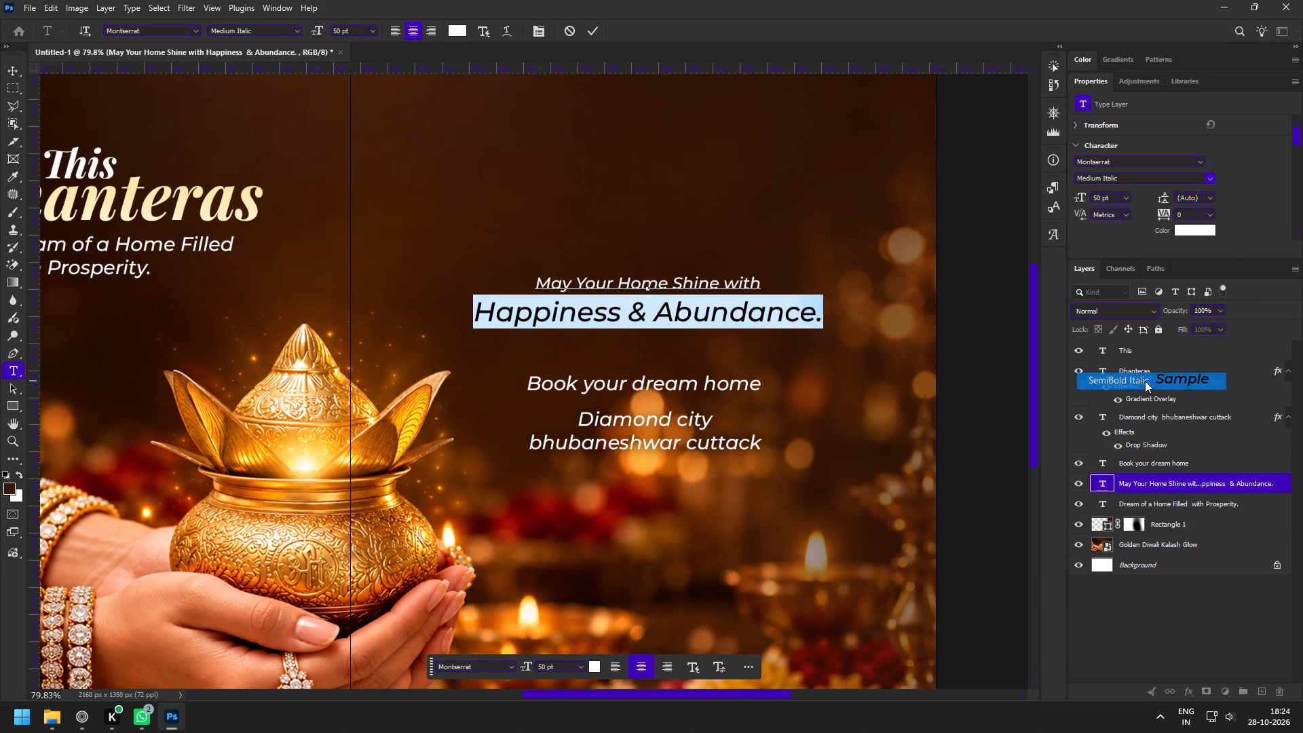
left_click(594, 35)
Nudge the two-line headline a few pixels so it is centred over the text lines below.
key("z")
left_click_drag(651, 202, 666, 224)
key("v")
left_click(690, 327)
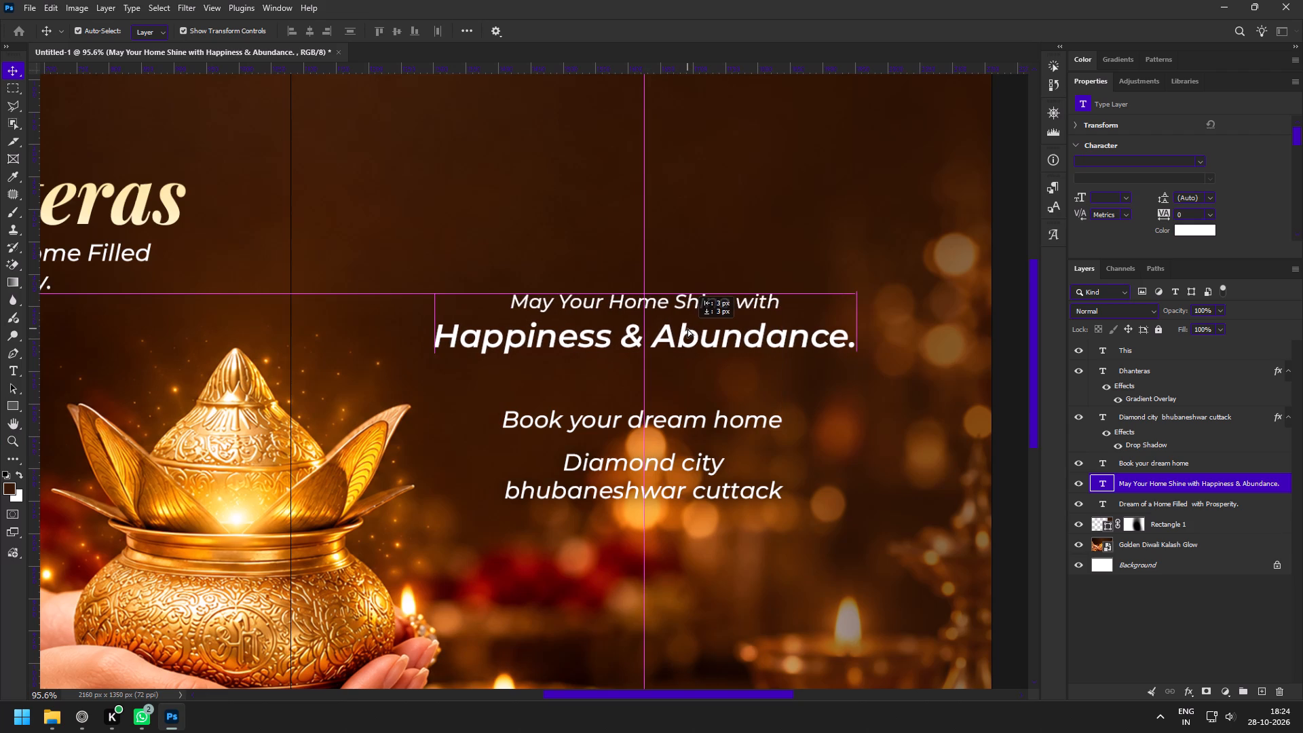
left_click(706, 321)
Move the "Book your dream home" line up closer beneath the "Happiness & Abundance." line.
key("z")
left_click_drag(676, 376, 691, 394)
key("v")
left_click(679, 438)
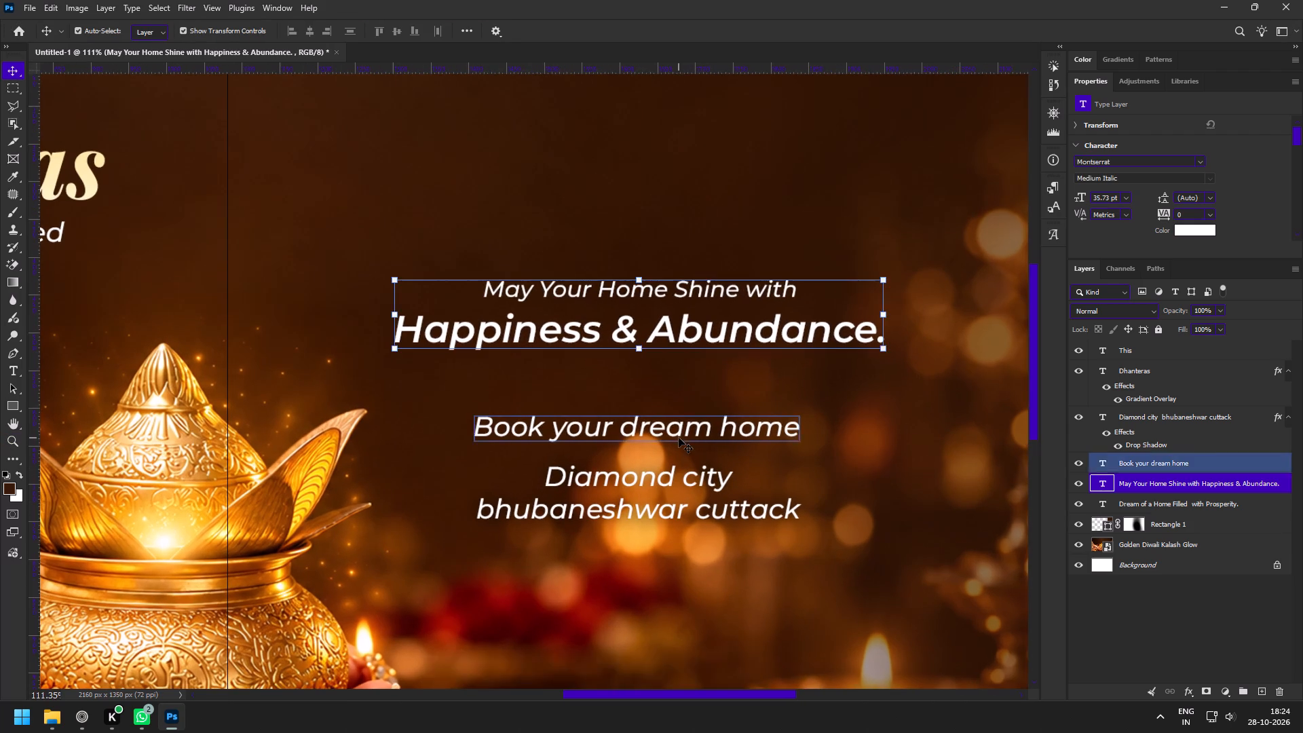
left_click_drag(704, 430, 700, 394)
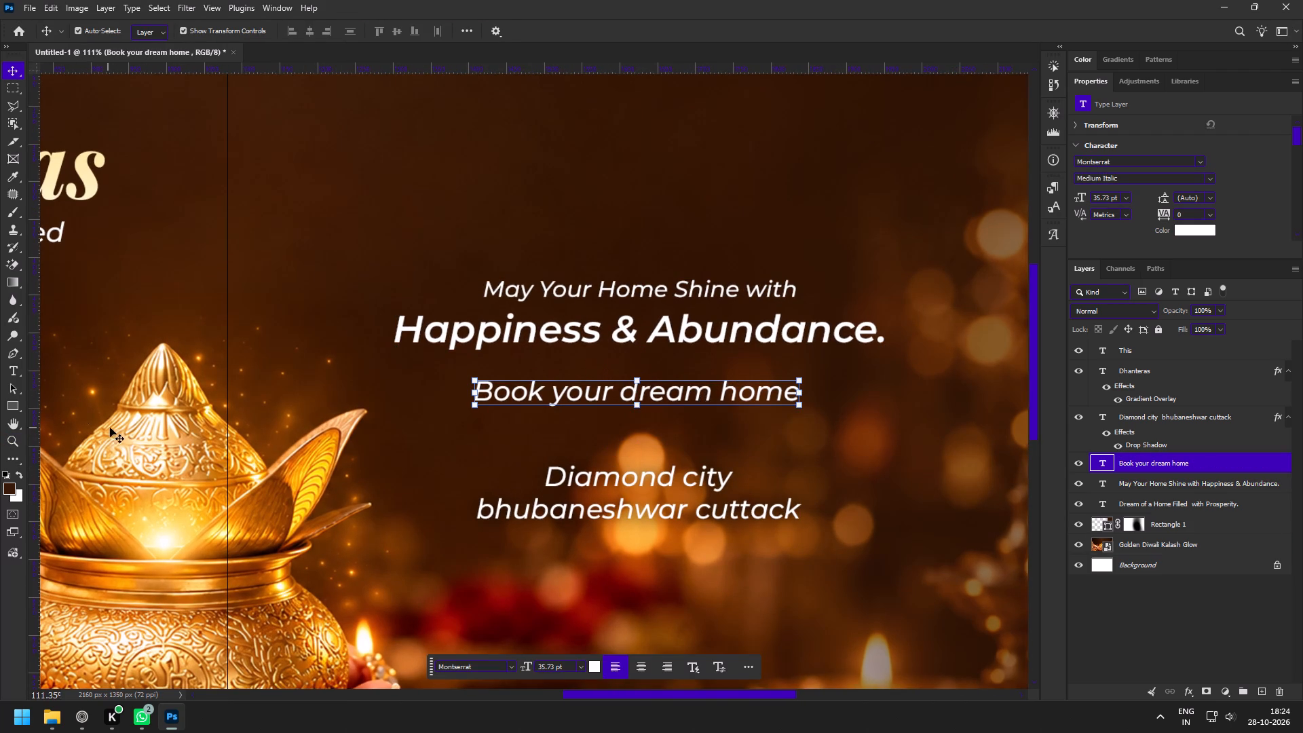
Draw a rectangle about 494 × 74 px around "Book your dream home" and fully round its corners into a pill.
left_click(13, 406)
left_click_drag(452, 365, 819, 420)
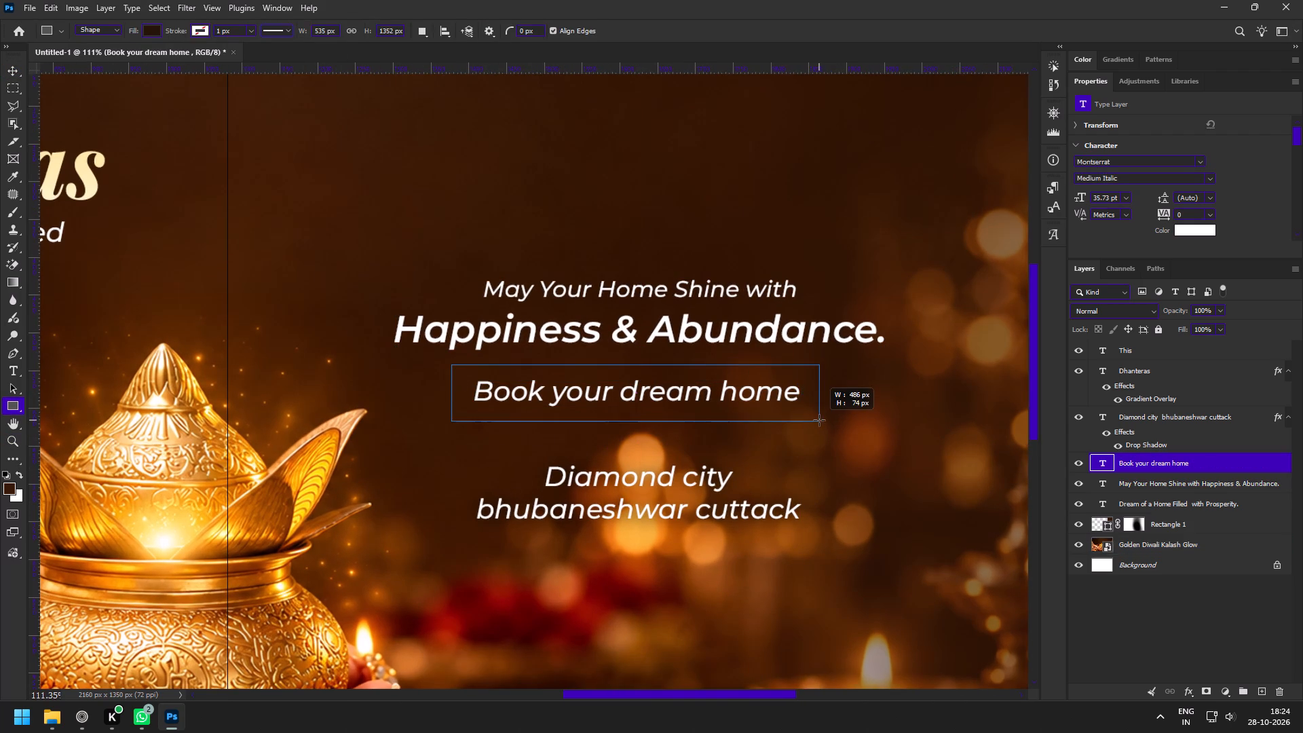
left_click_drag(819, 420, 825, 420)
left_click_drag(812, 381, 566, 423)
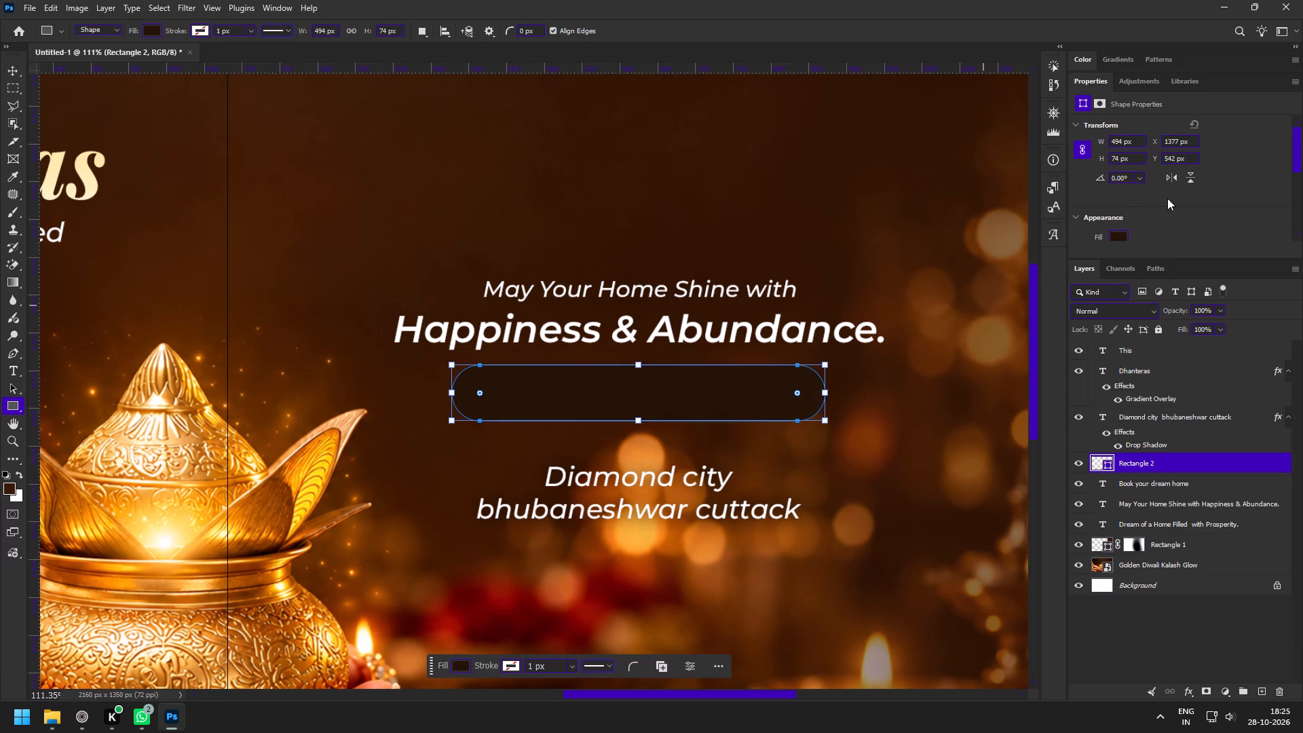
Remove the pill shape's fill and give it a white stroke so it frames "Book your dream home" as an outline.
scroll(1130, 210, "down", 3)
left_click(1118, 202)
left_click(1087, 223)
left_click(1149, 198)
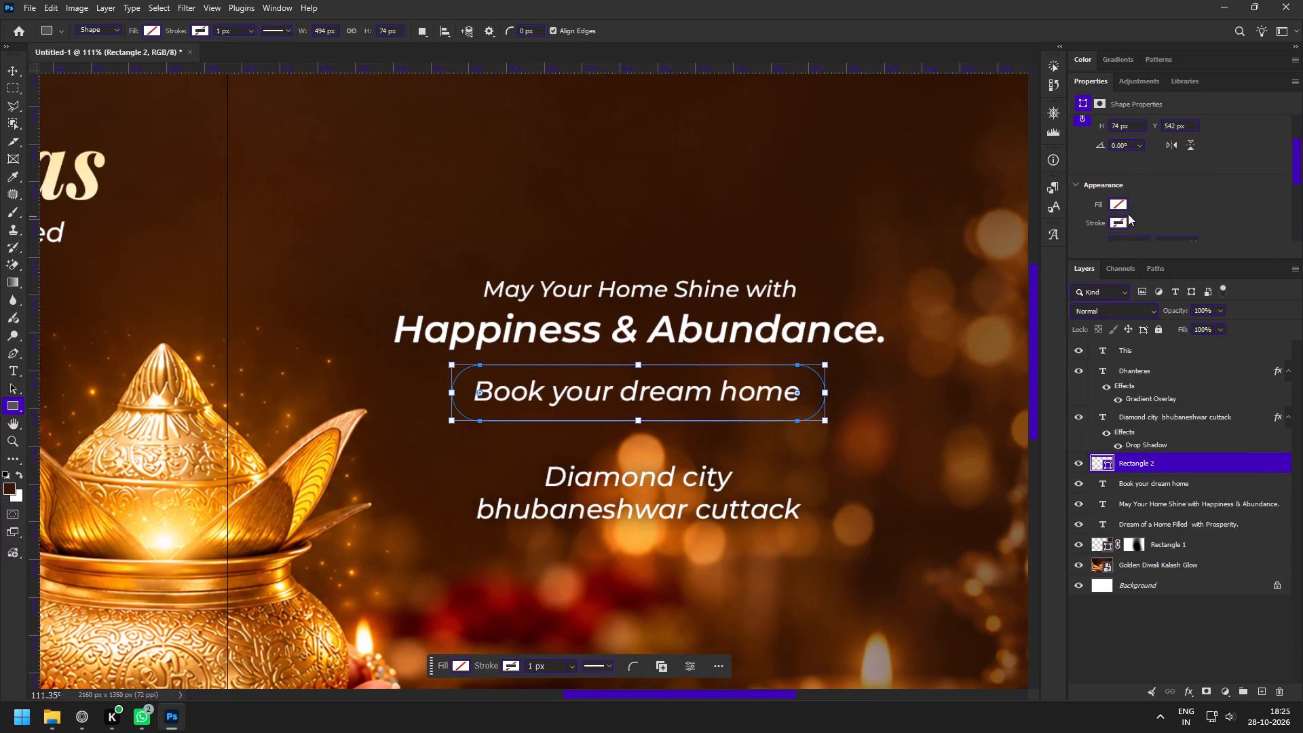
left_click(1120, 219)
left_click(1099, 295)
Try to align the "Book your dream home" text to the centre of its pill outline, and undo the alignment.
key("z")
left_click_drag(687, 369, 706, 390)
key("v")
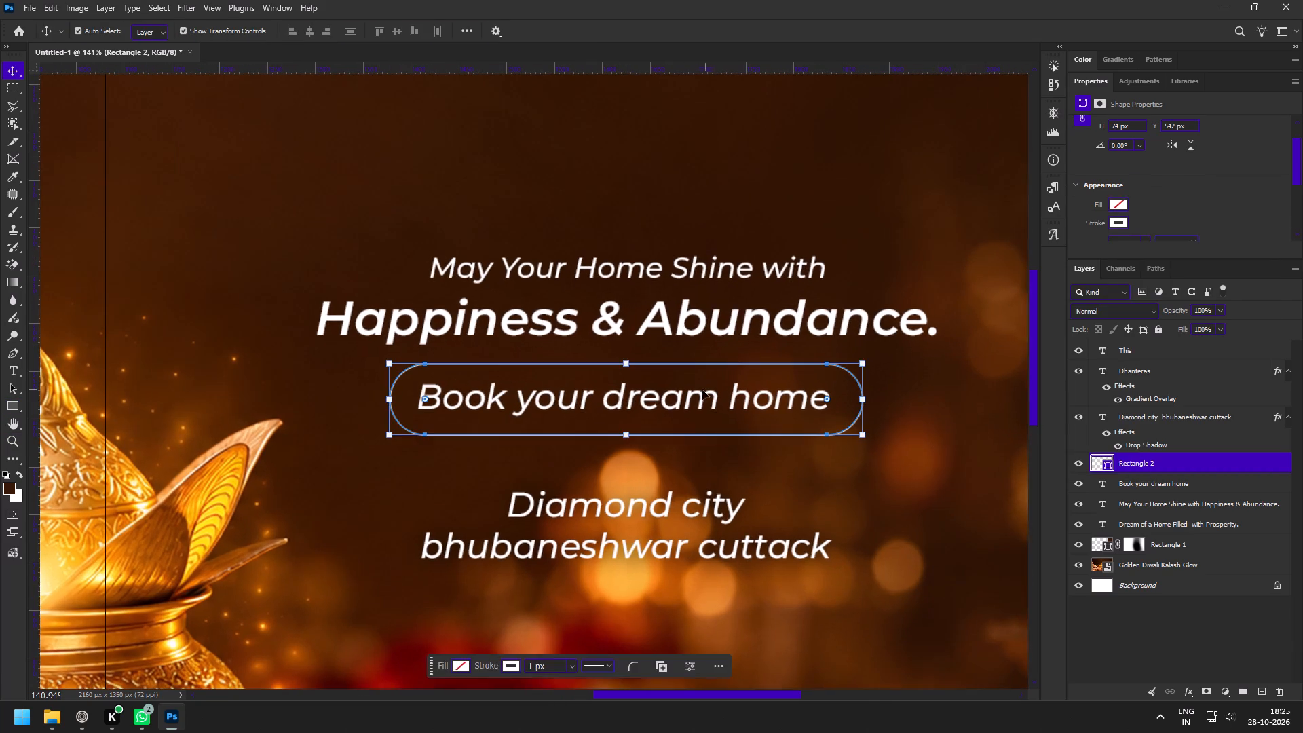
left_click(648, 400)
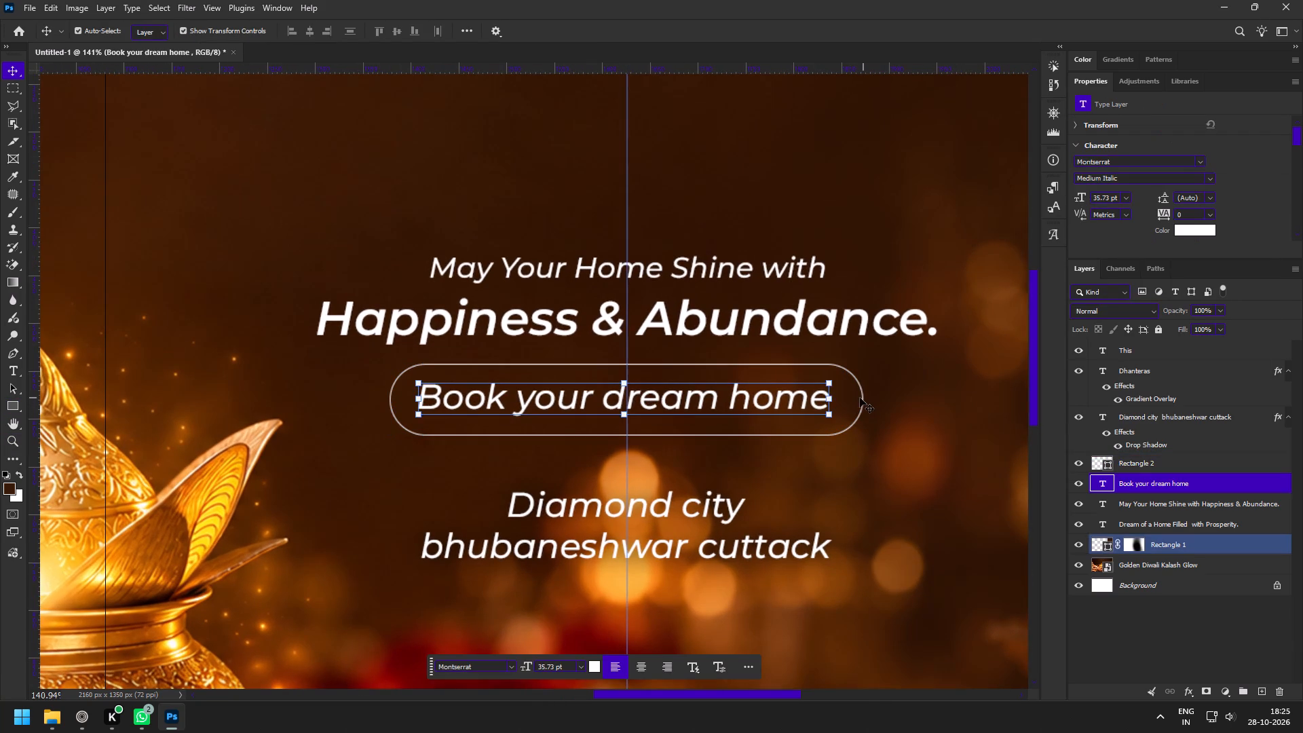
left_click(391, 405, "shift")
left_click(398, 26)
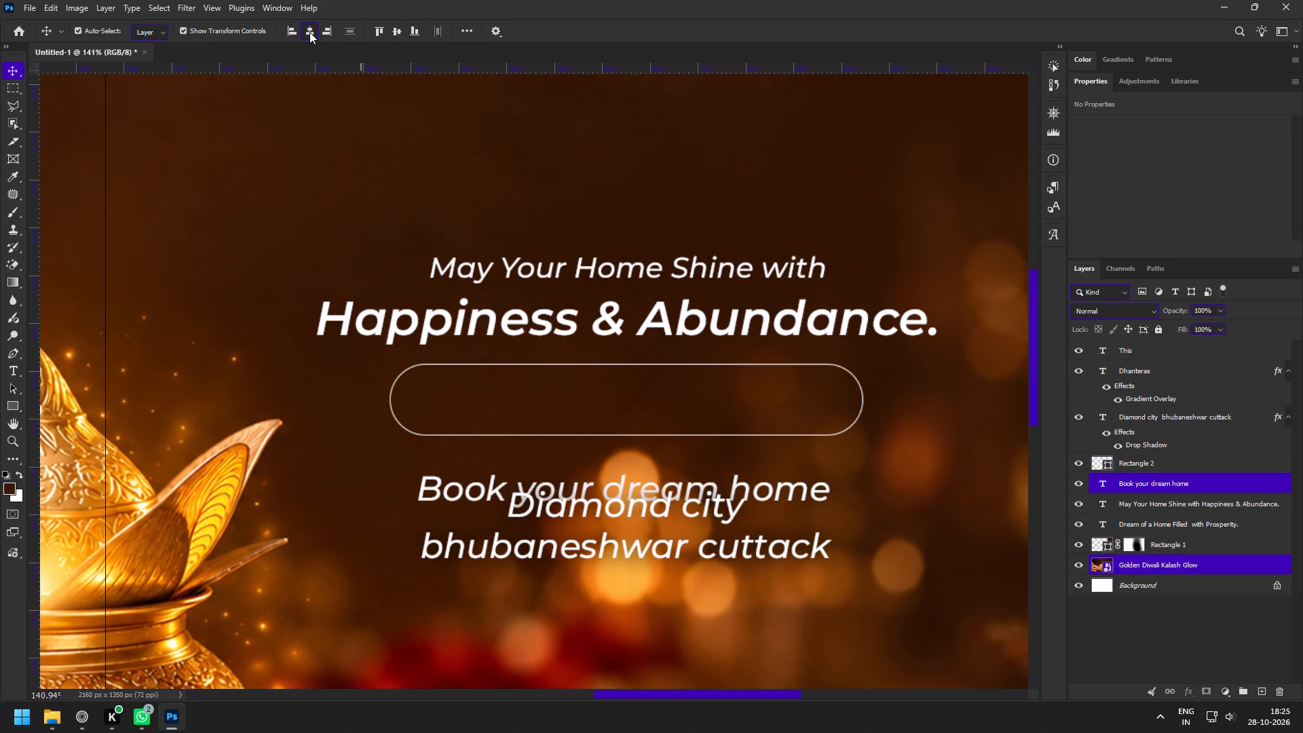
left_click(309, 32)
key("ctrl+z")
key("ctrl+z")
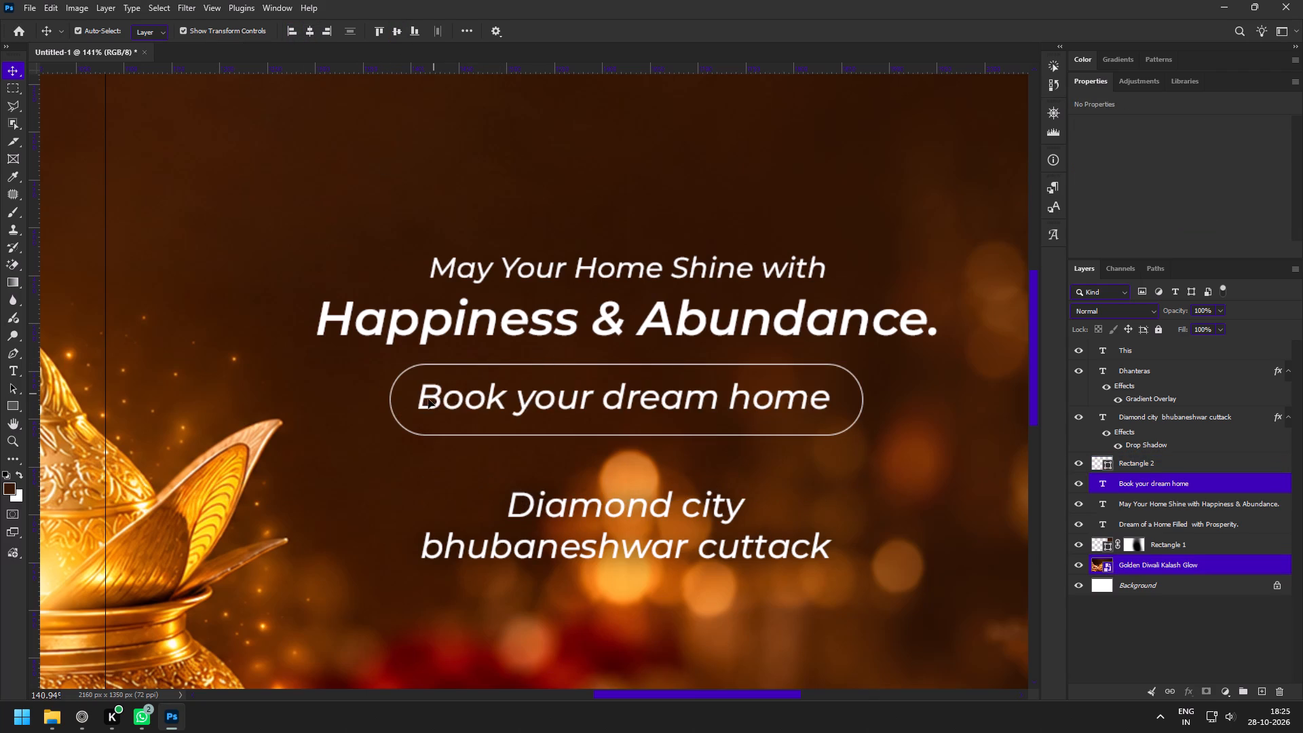
Select the pill outline and the "Book your dream home" text and align their centres vertically and horizontally.
key("z")
left_click_drag(383, 396, 439, 449)
key("v")
left_click(356, 415)
left_click(402, 416)
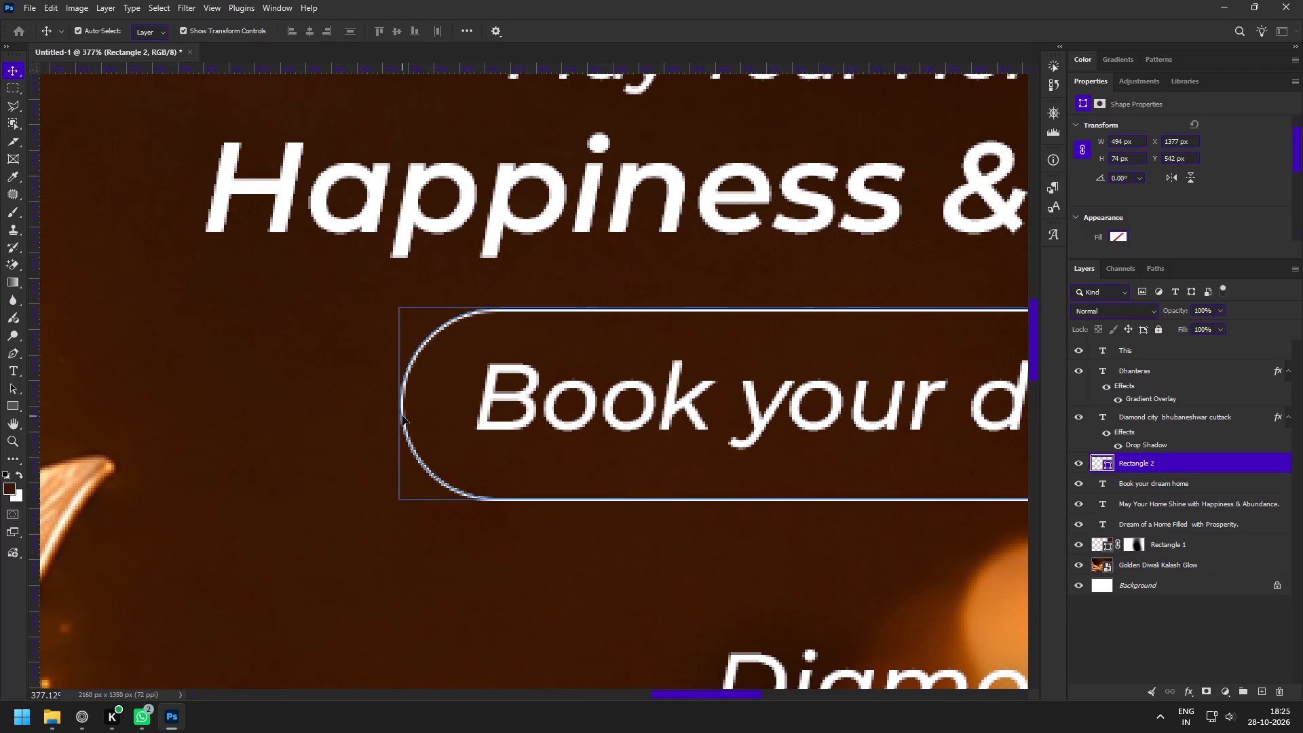
left_click(542, 397, "shift")
left_click(391, 29)
left_click(307, 30)
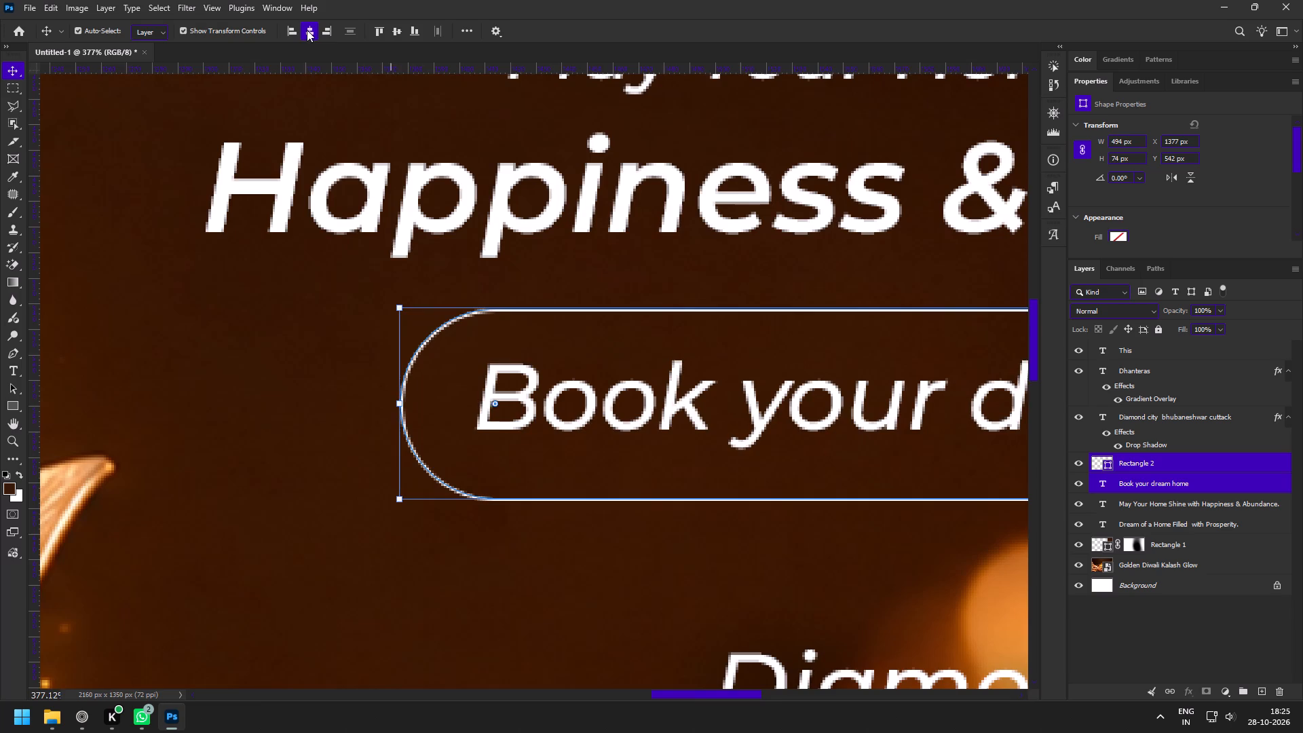
Move the "Diamond city bhubaneshwar cuttack" text up slightly towards the pill.
key("z")
left_click_drag(561, 344, 485, 320)
key("space")
key("space")
left_click_drag(662, 369, 570, 326)
left_click_drag(615, 280, 626, 304)
key("v")
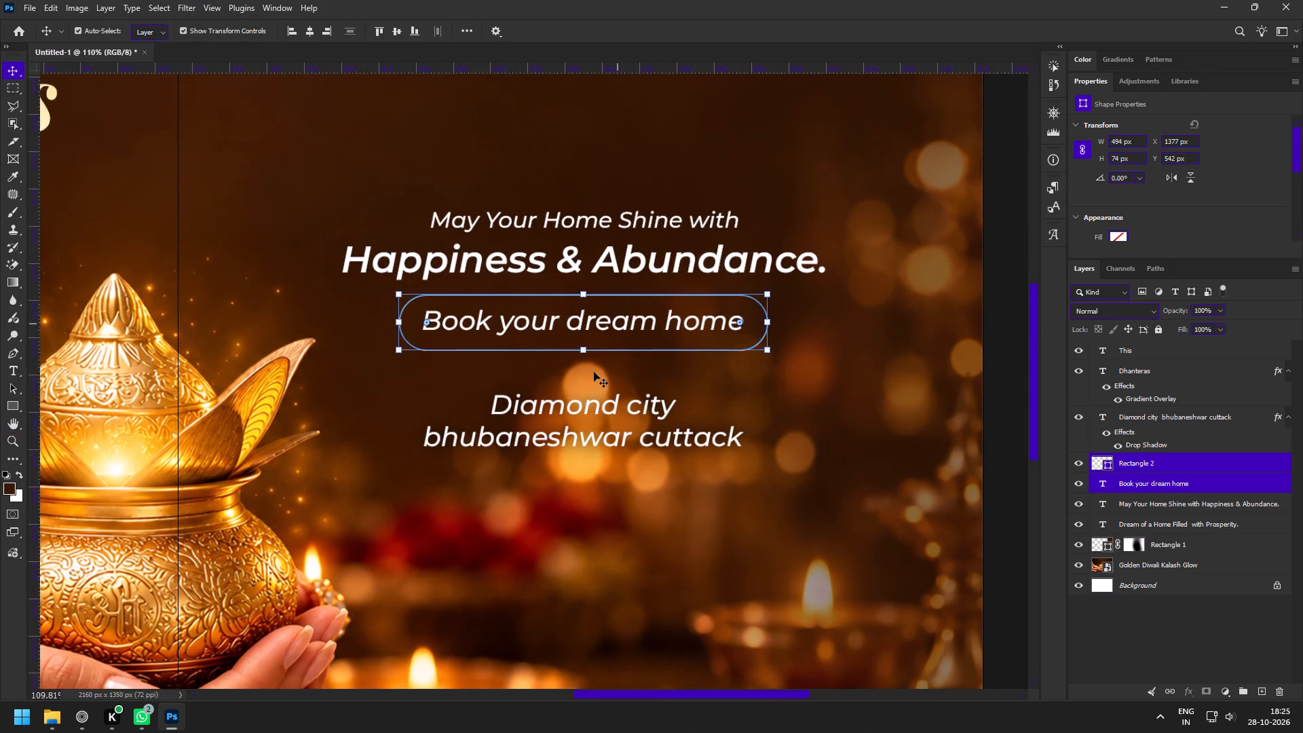
left_click(575, 413)
left_click_drag(580, 428, 579, 412)
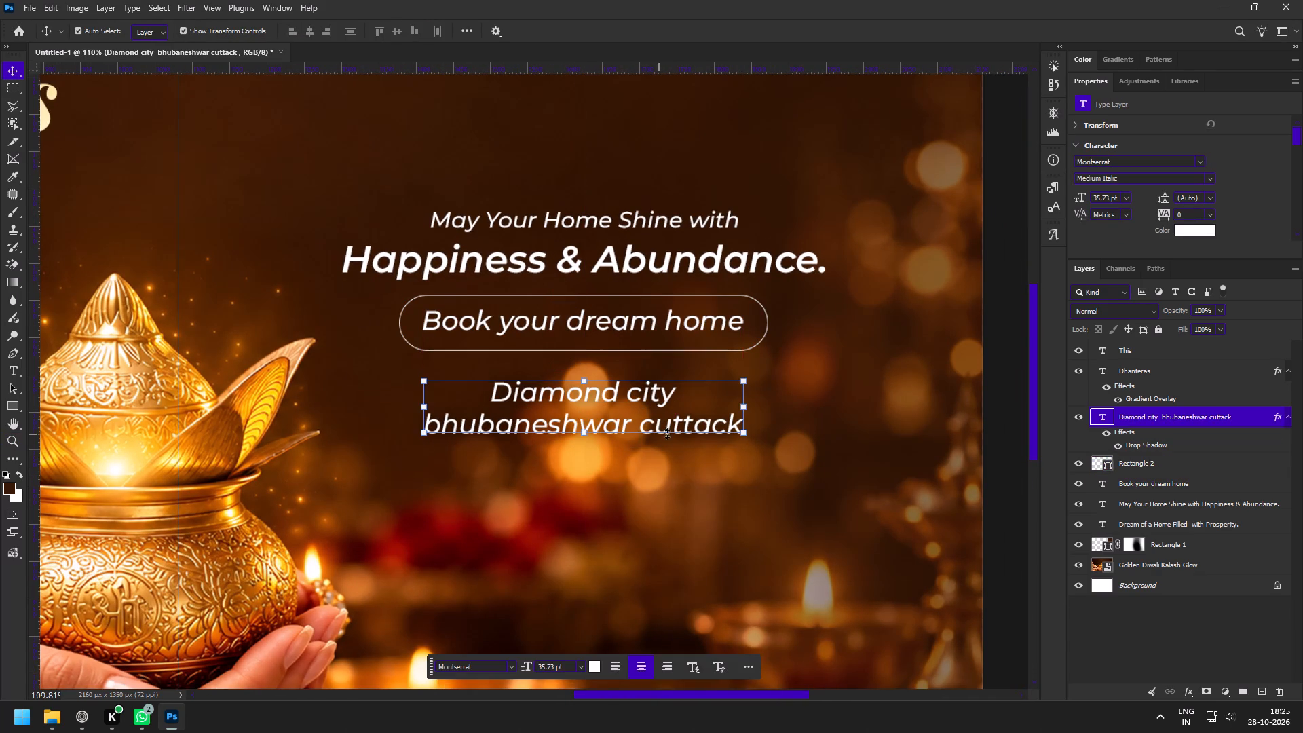
Set the "Book your dream home" text's font style to Bold Italic.
key("z")
left_click_drag(607, 281, 623, 312)
key("v")
left_click(604, 335)
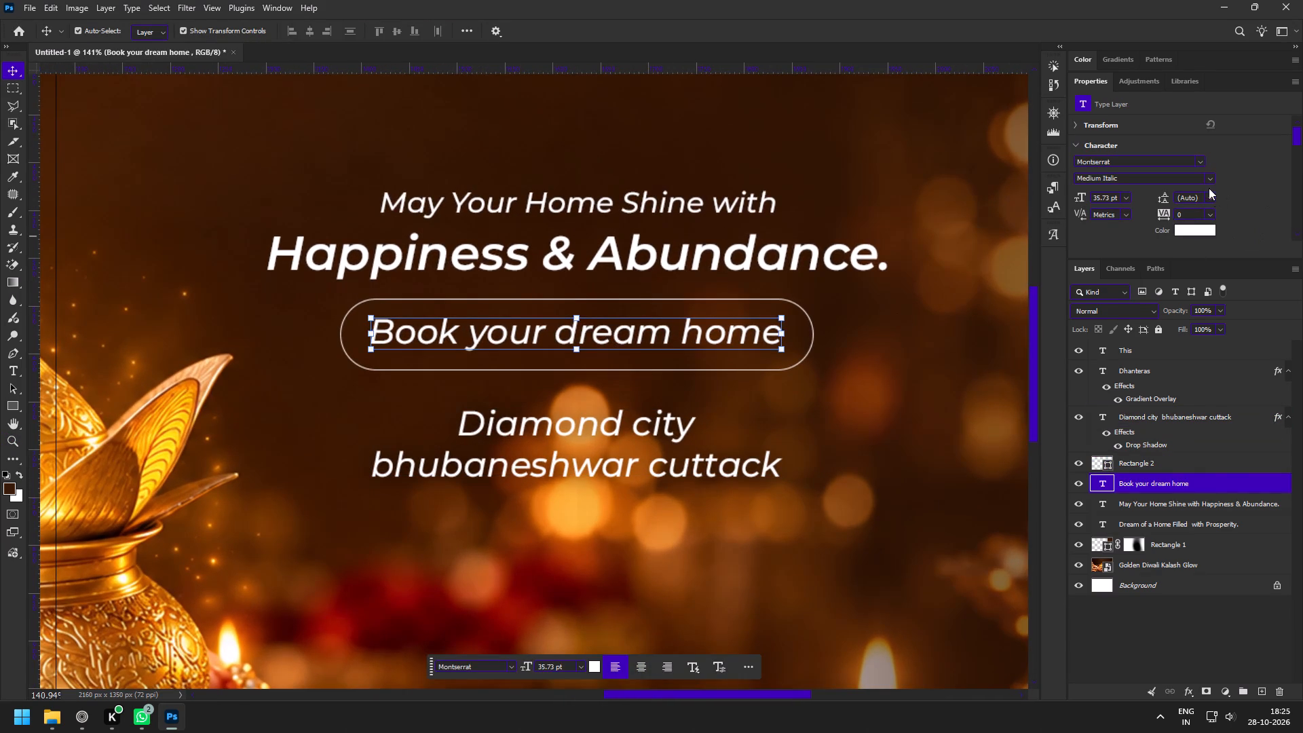
left_click(1205, 176)
left_click(1125, 413)
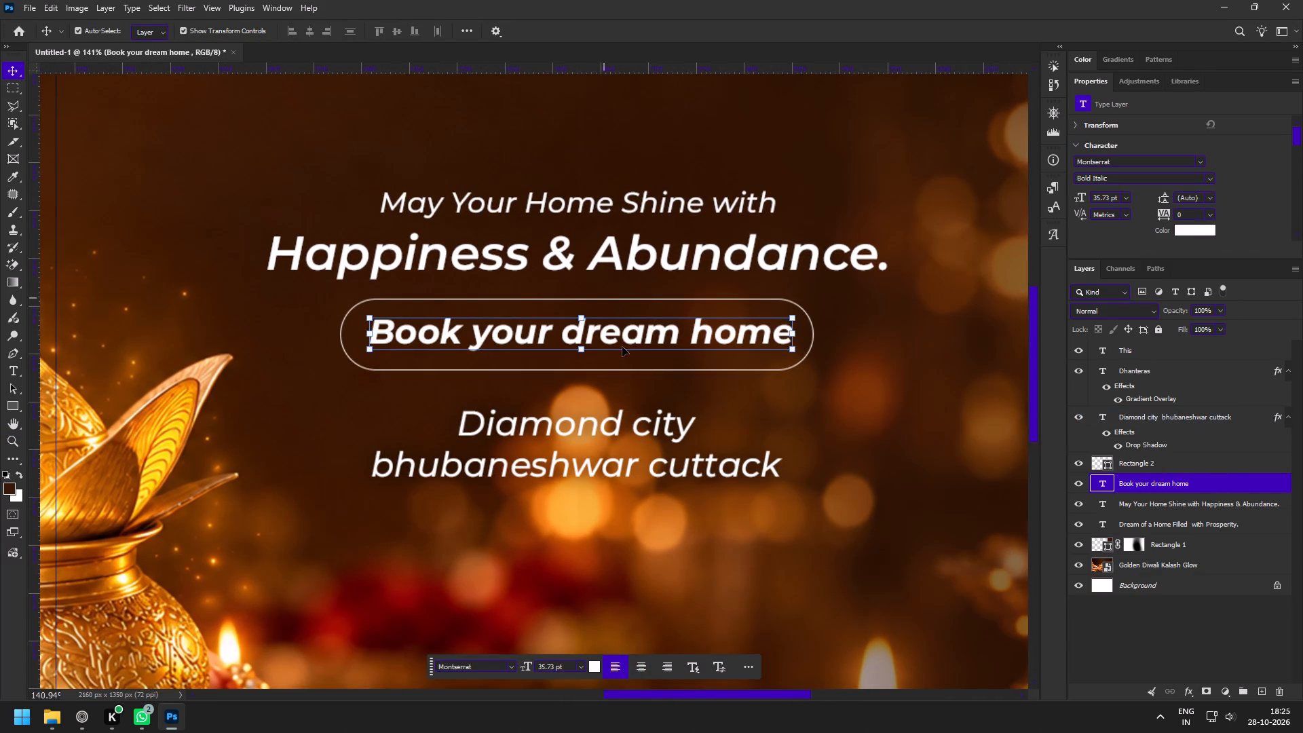
Shift the bold "Book your dream home" text slightly so it sits centred inside its pill outline.
key("z")
left_click_drag(527, 246, 540, 262)
key("v")
left_click_drag(748, 339, 741, 339)
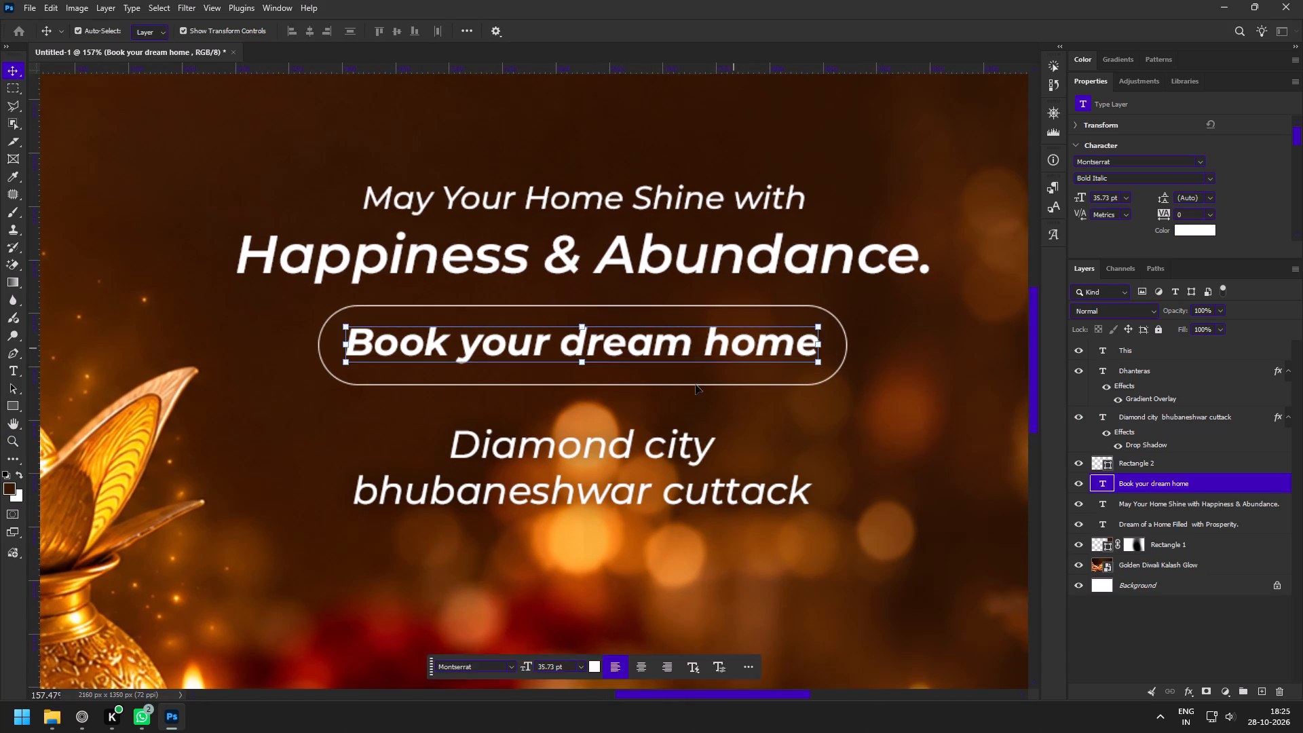
Move the "Diamond city bhubaneshwar cuttack" text up closer beneath the pill outline.
left_click(625, 463)
left_click_drag(617, 476, 617, 451)
Select the pill and all three Tile 2 text layers, scale them together to about 108.8%, and shift them down about 12 px.
key("z")
left_click_drag(709, 462, 613, 419)
key("space")
key("space")
key("space")
key("space")
key("space")
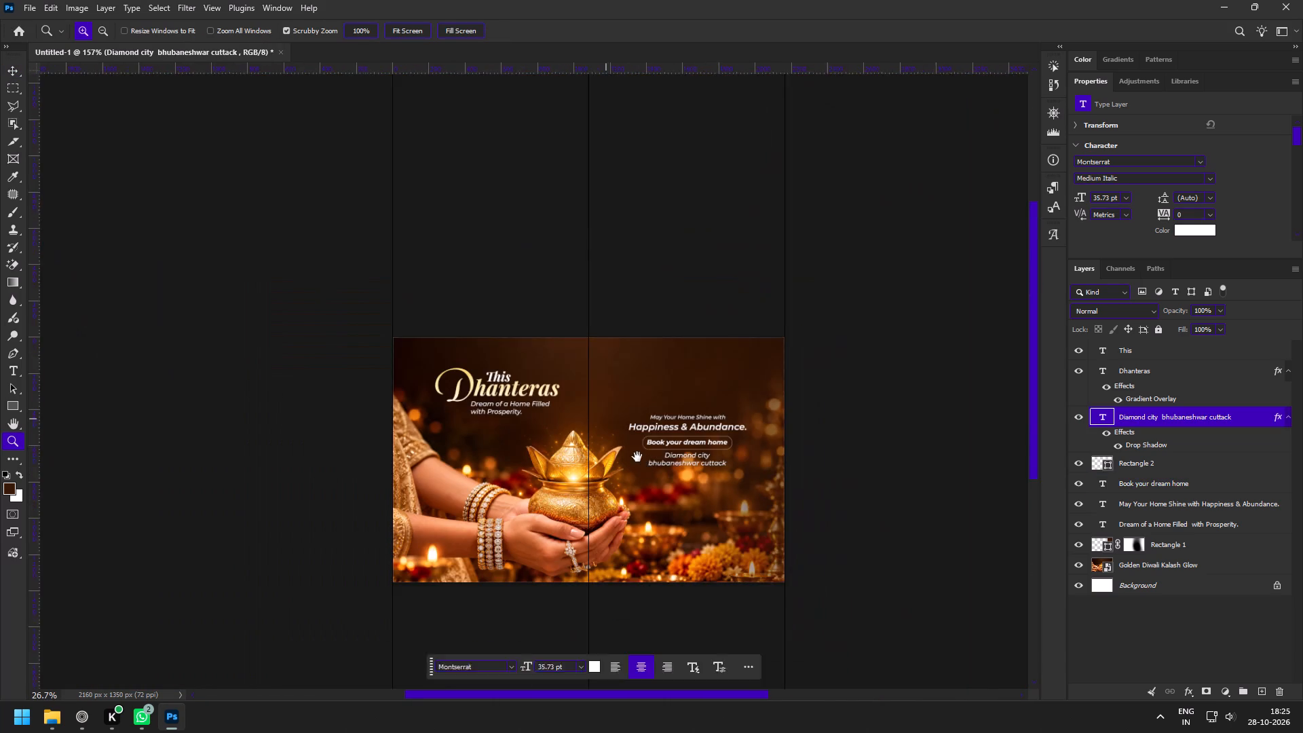
left_click_drag(645, 458, 641, 374)
left_click_drag(713, 417, 748, 462)
left_click_drag(648, 278, 688, 320)
key("v")
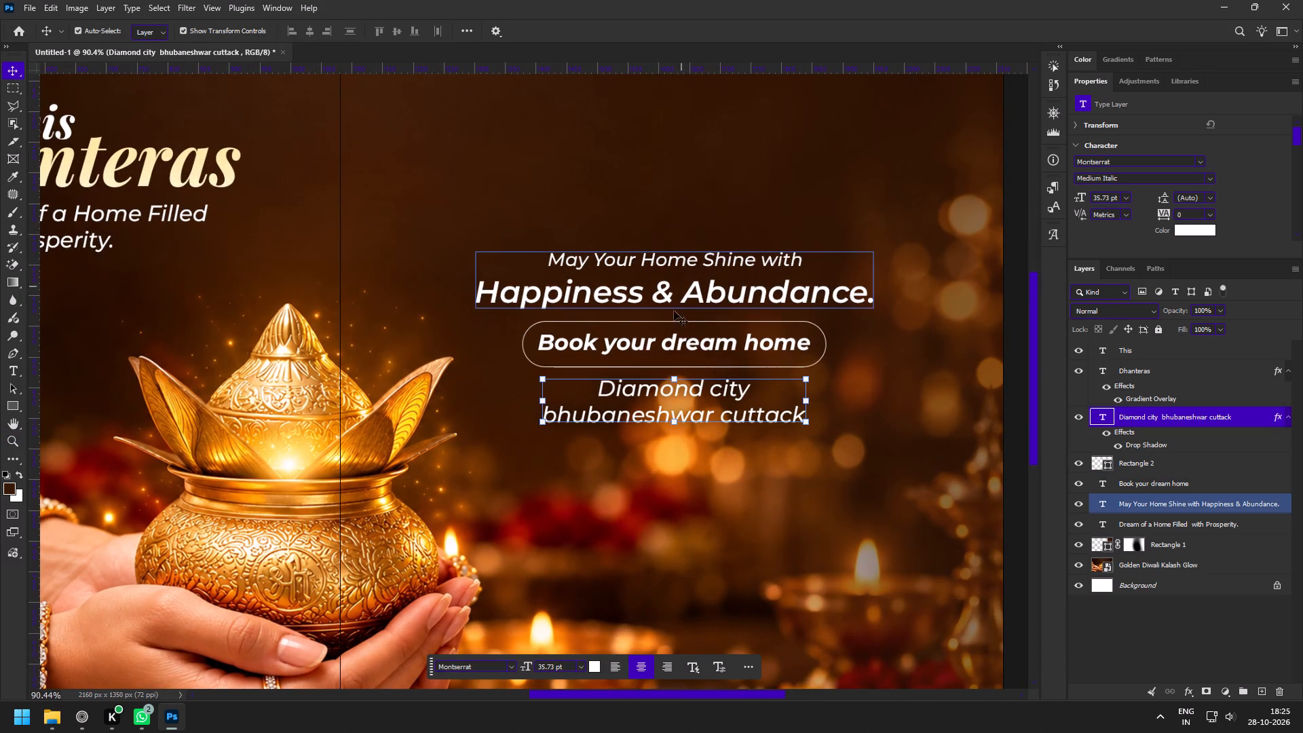
key("z")
left_click_drag(537, 363, 594, 418)
key("v")
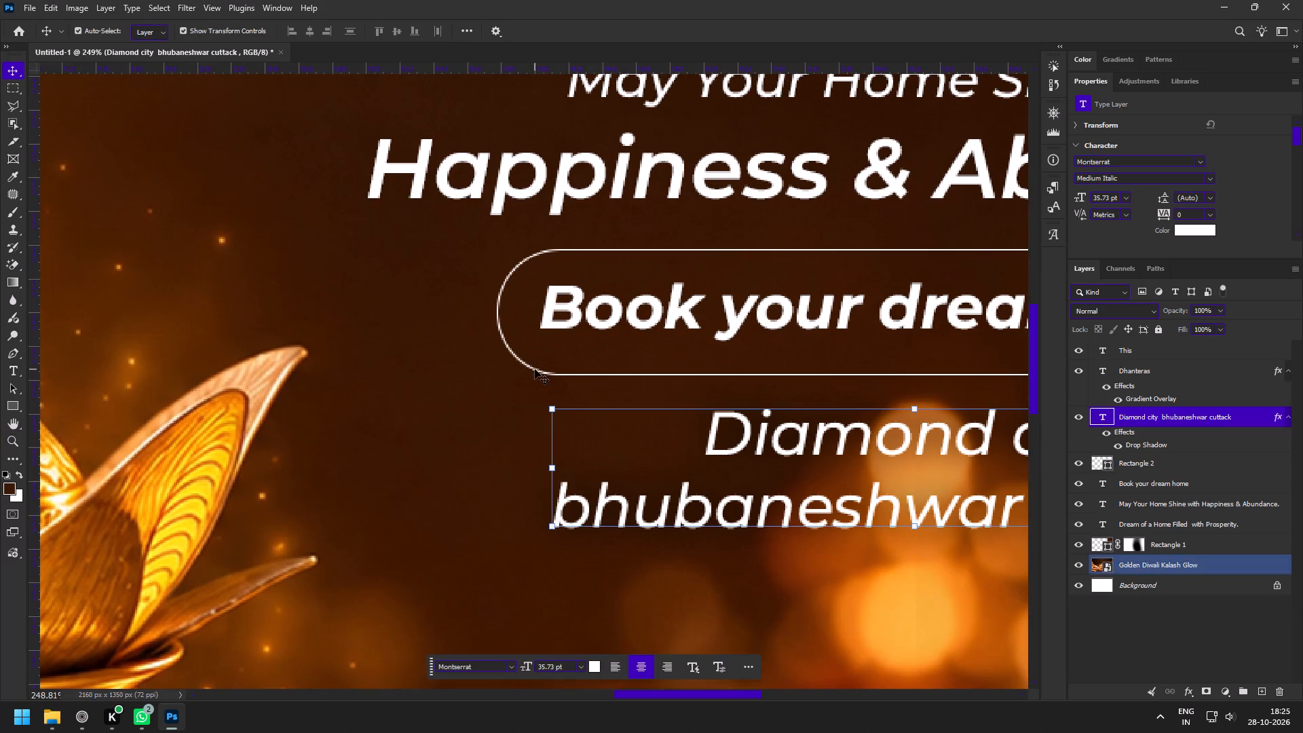
left_click(534, 369, "shift")
left_click(629, 325, "shift")
left_click(540, 181, "shift")
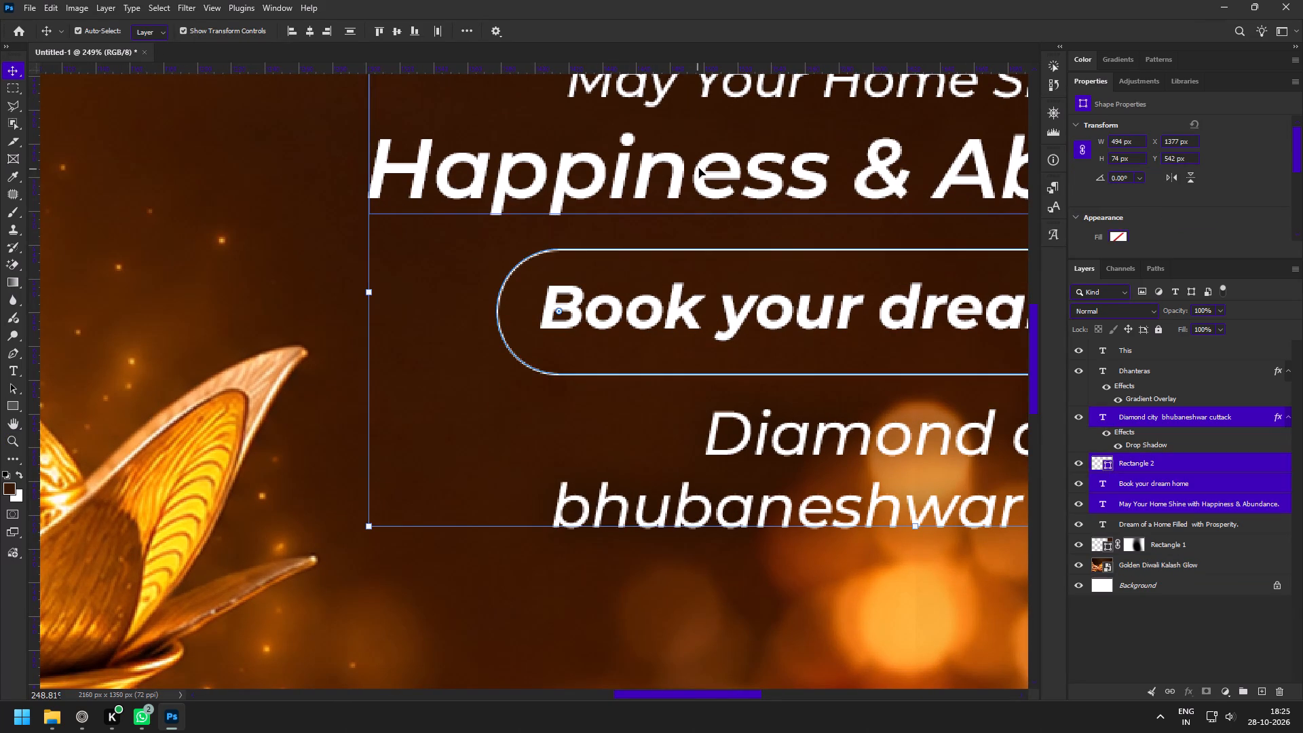
key("z")
left_click_drag(702, 278, 631, 252)
key("space")
key("space")
key("space")
left_click_drag(745, 288, 627, 284)
key("v")
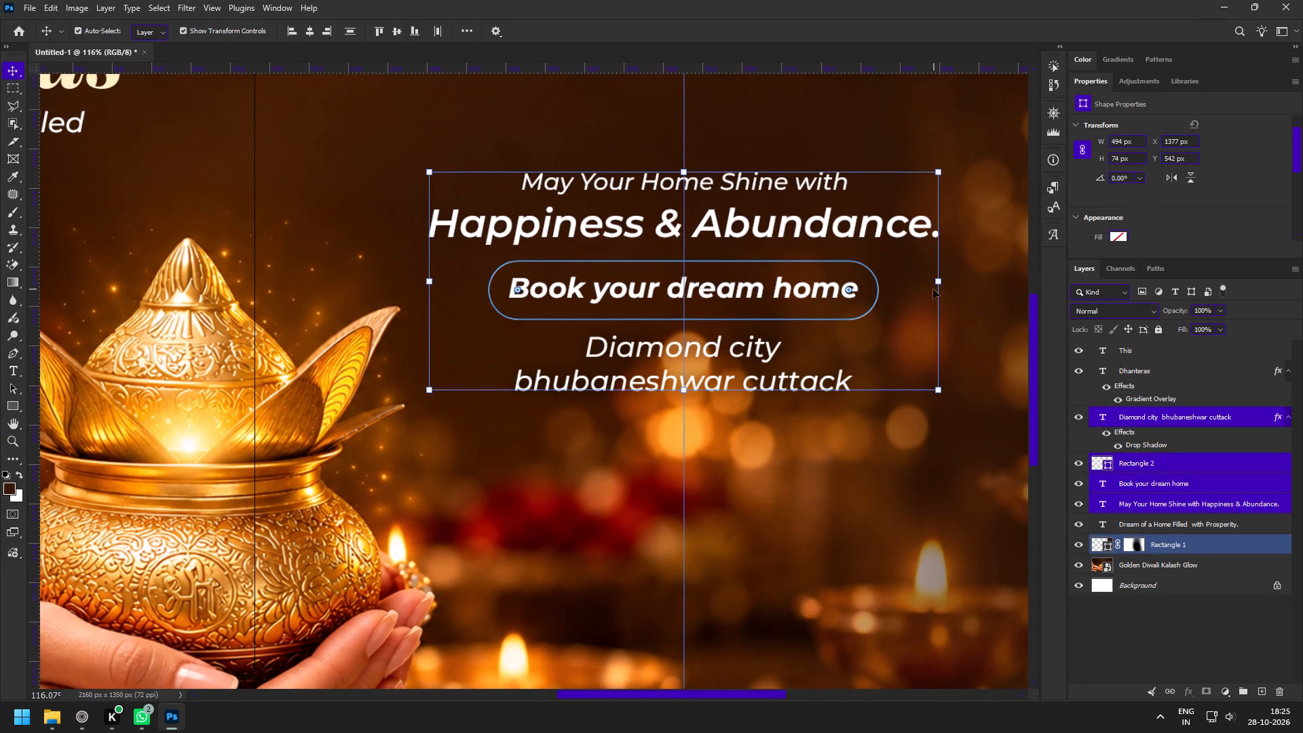
left_click_drag(939, 286, 962, 287)
left_click_drag(883, 282, 886, 290)
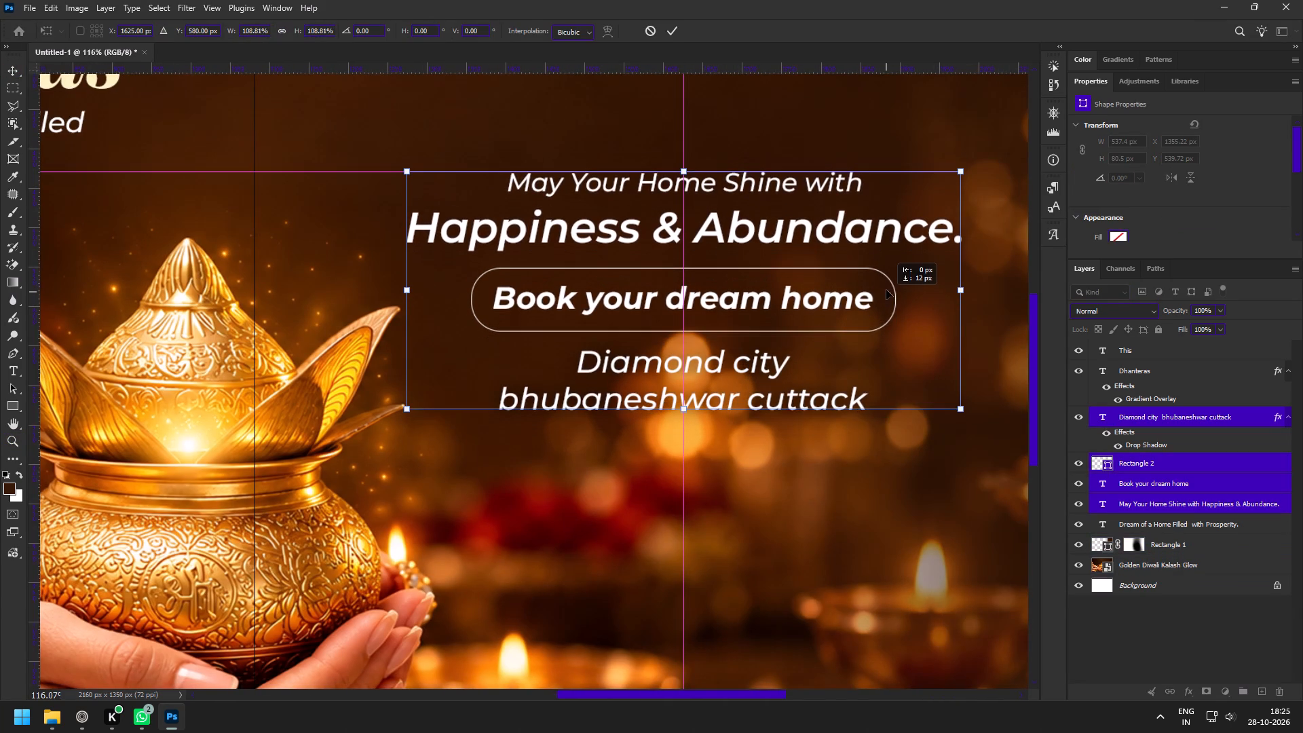
left_click_drag(886, 290, 886, 289)
key("z")
left_click_drag(848, 335, 776, 322)
key("space")
key("ctrl+z")
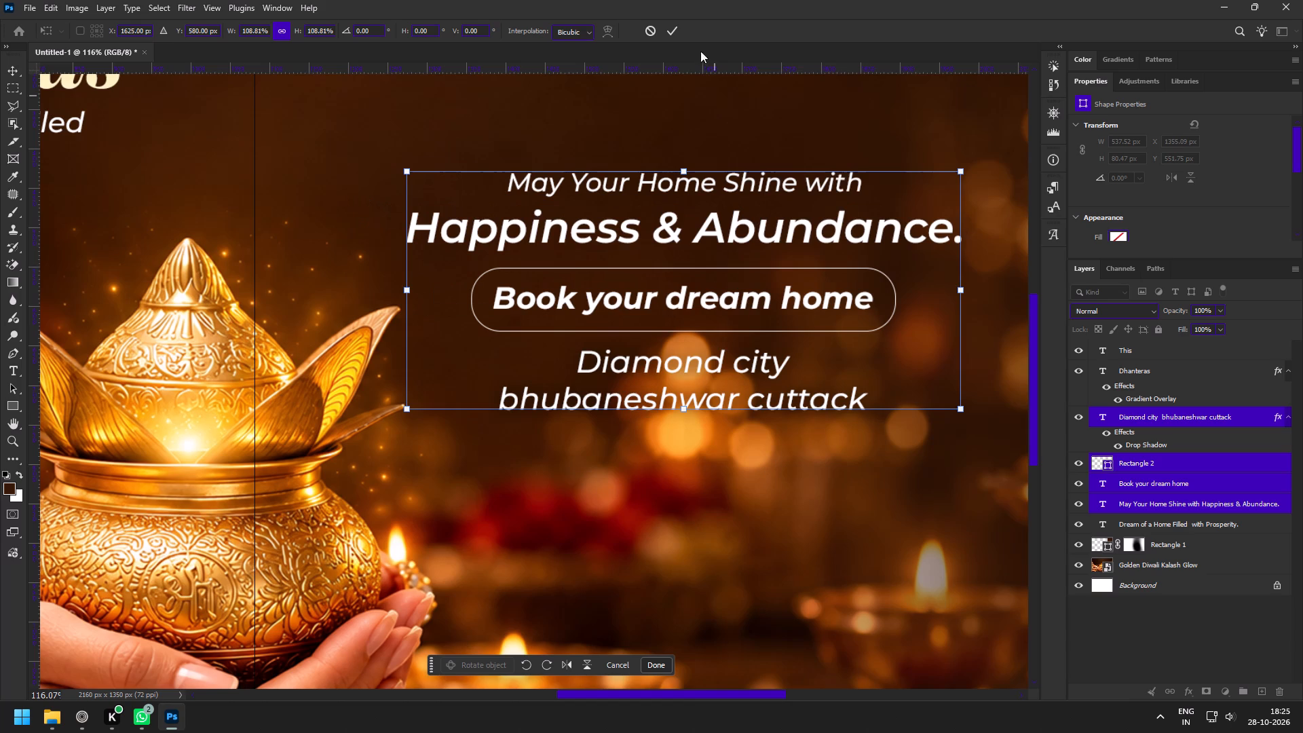
left_click(669, 21)
left_click(675, 35)
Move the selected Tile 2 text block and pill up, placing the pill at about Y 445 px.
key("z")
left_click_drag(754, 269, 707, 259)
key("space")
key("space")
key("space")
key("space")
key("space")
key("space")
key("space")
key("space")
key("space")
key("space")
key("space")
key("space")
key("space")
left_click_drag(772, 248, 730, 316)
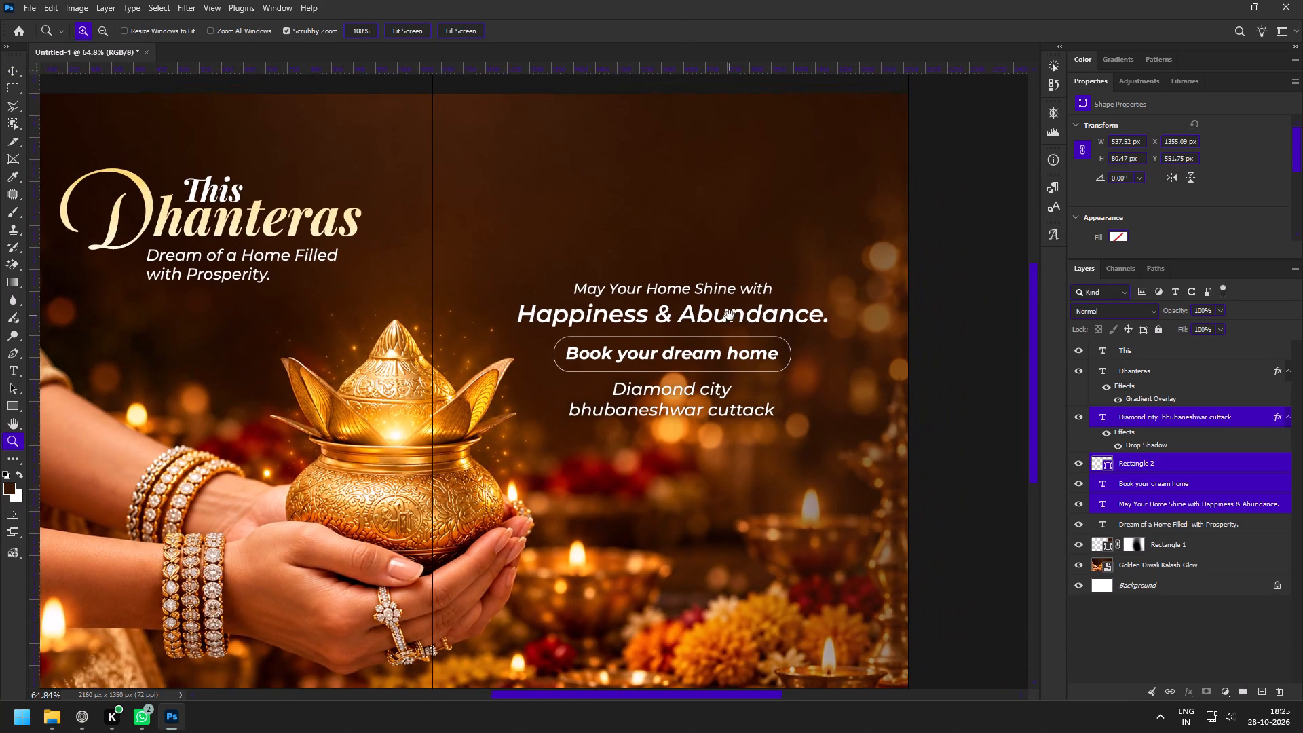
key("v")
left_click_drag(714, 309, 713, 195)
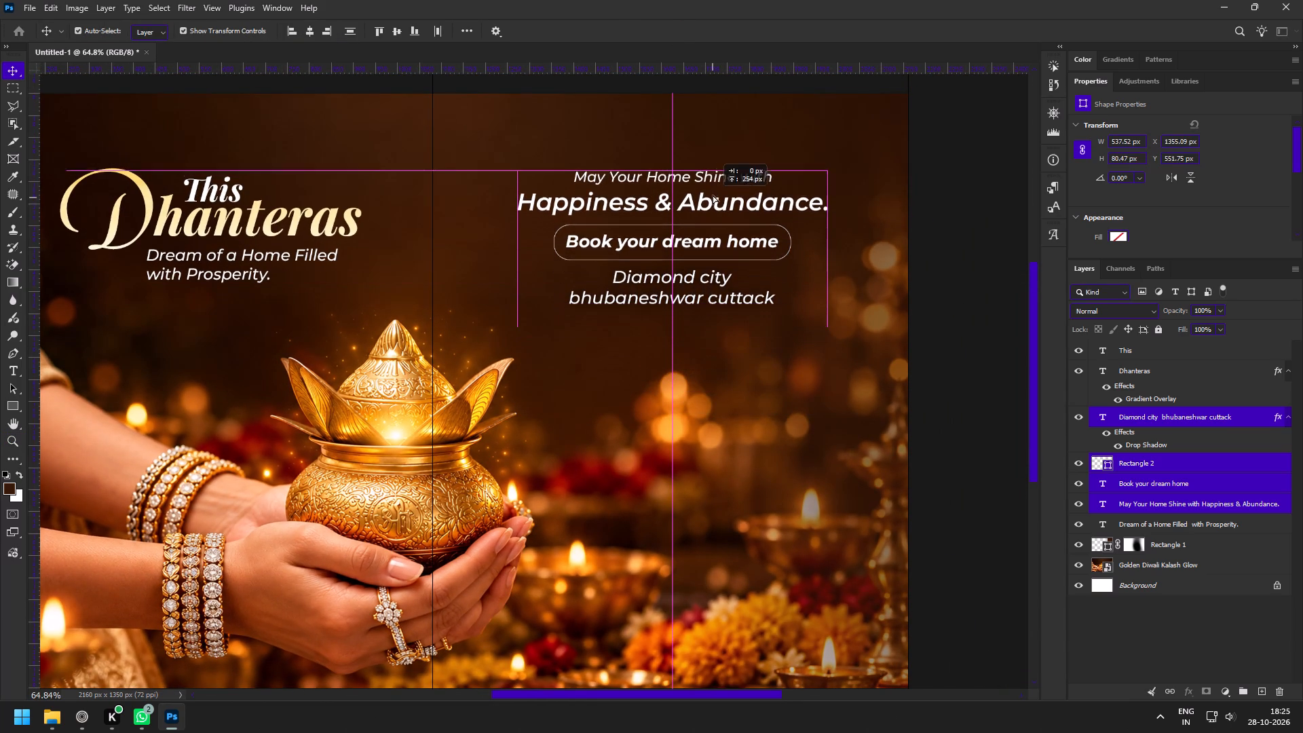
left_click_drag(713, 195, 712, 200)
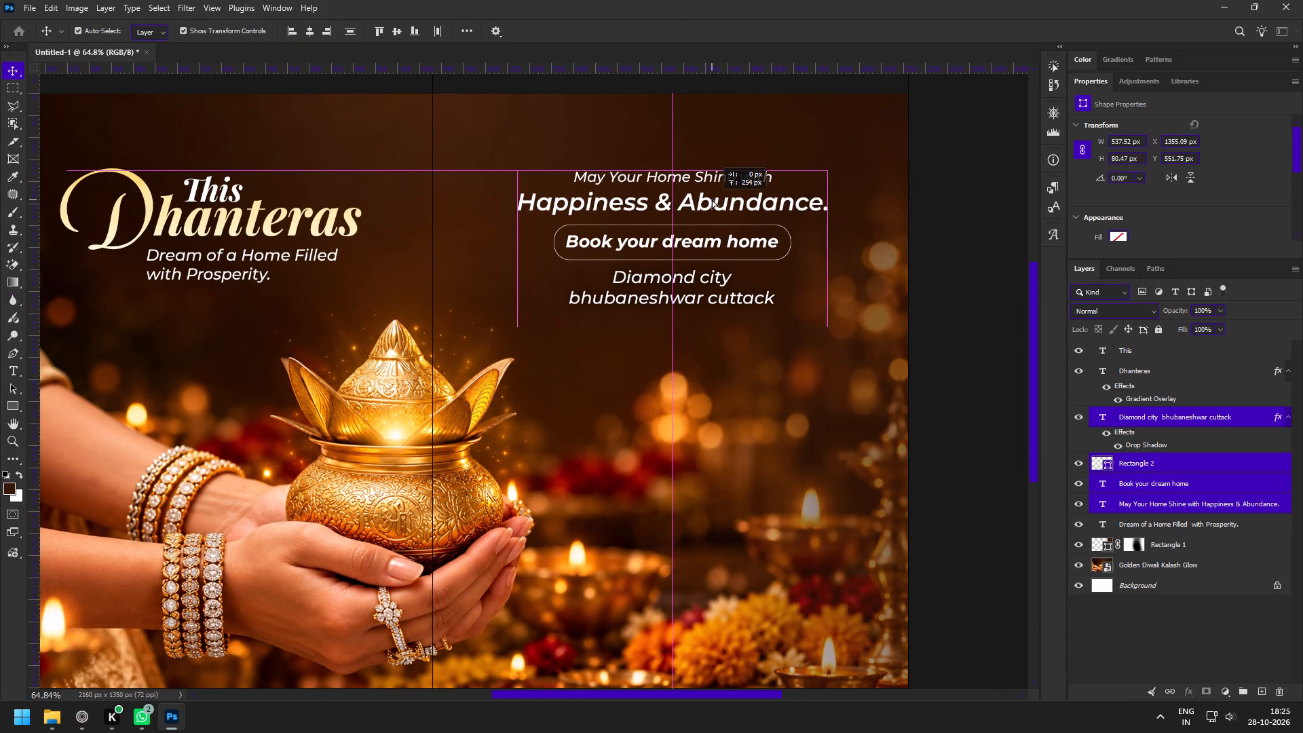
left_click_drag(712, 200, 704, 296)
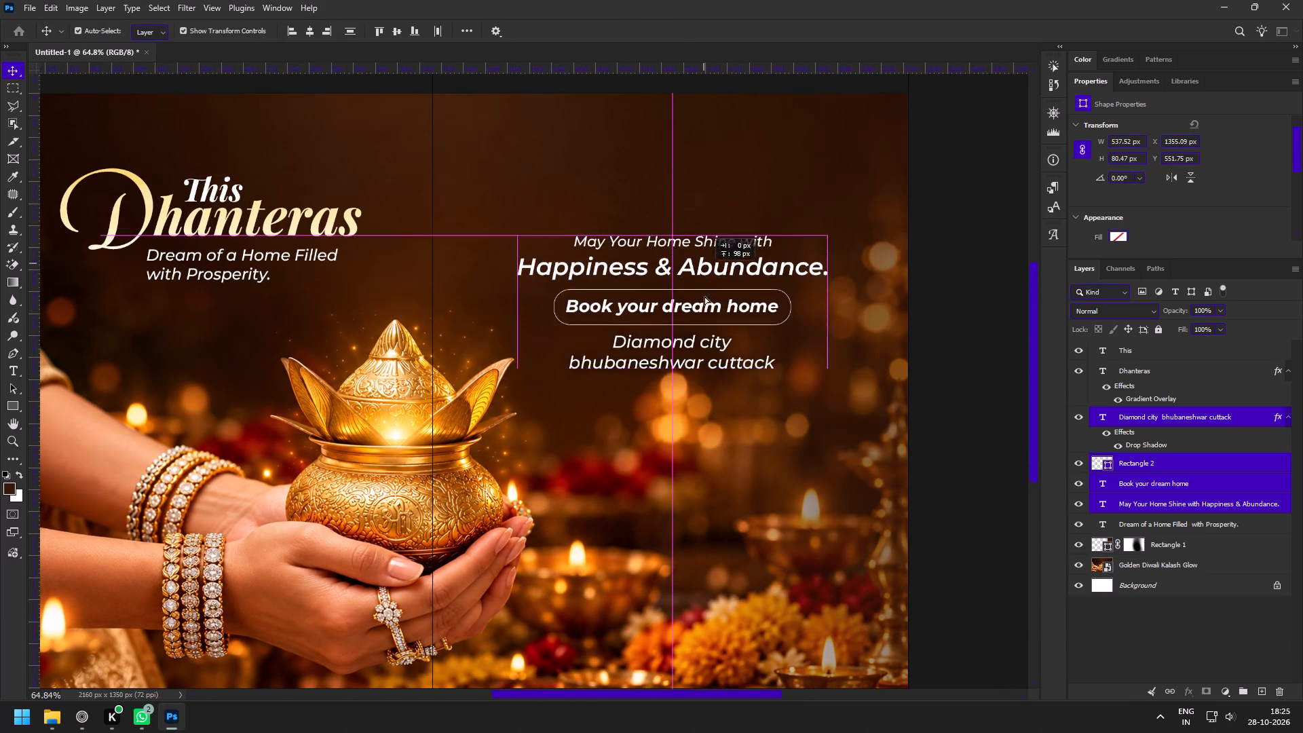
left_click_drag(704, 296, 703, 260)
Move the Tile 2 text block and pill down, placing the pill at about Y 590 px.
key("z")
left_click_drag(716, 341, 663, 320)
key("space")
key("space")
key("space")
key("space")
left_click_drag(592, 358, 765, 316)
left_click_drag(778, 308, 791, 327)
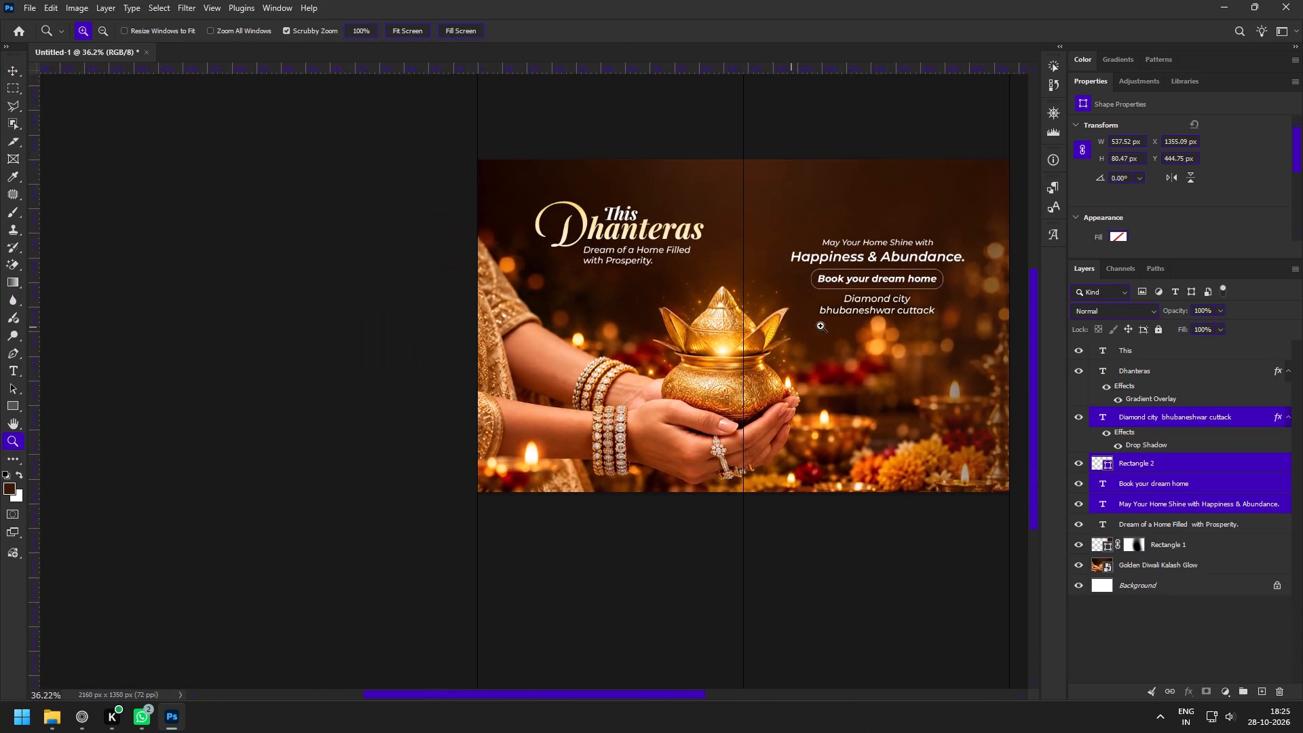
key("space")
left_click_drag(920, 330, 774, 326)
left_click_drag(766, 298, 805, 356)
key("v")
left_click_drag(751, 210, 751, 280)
Move the Tile 2 text block and pill up, keeping them horizontally centred, with the pill at about Y 411 px.
key("z")
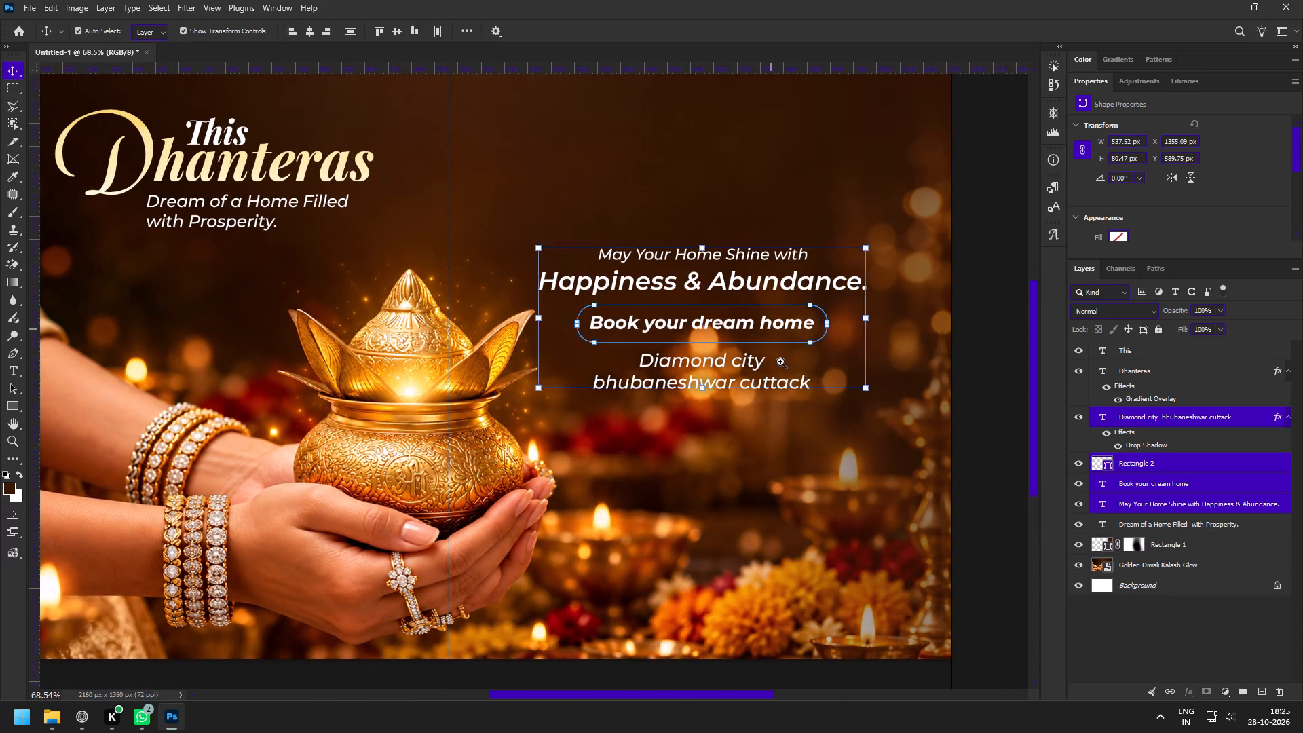
left_click_drag(780, 362, 739, 342)
key("space")
left_click_drag(772, 403, 717, 400)
left_click_drag(705, 389, 726, 408)
left_click_drag(704, 303, 723, 335)
key("v")
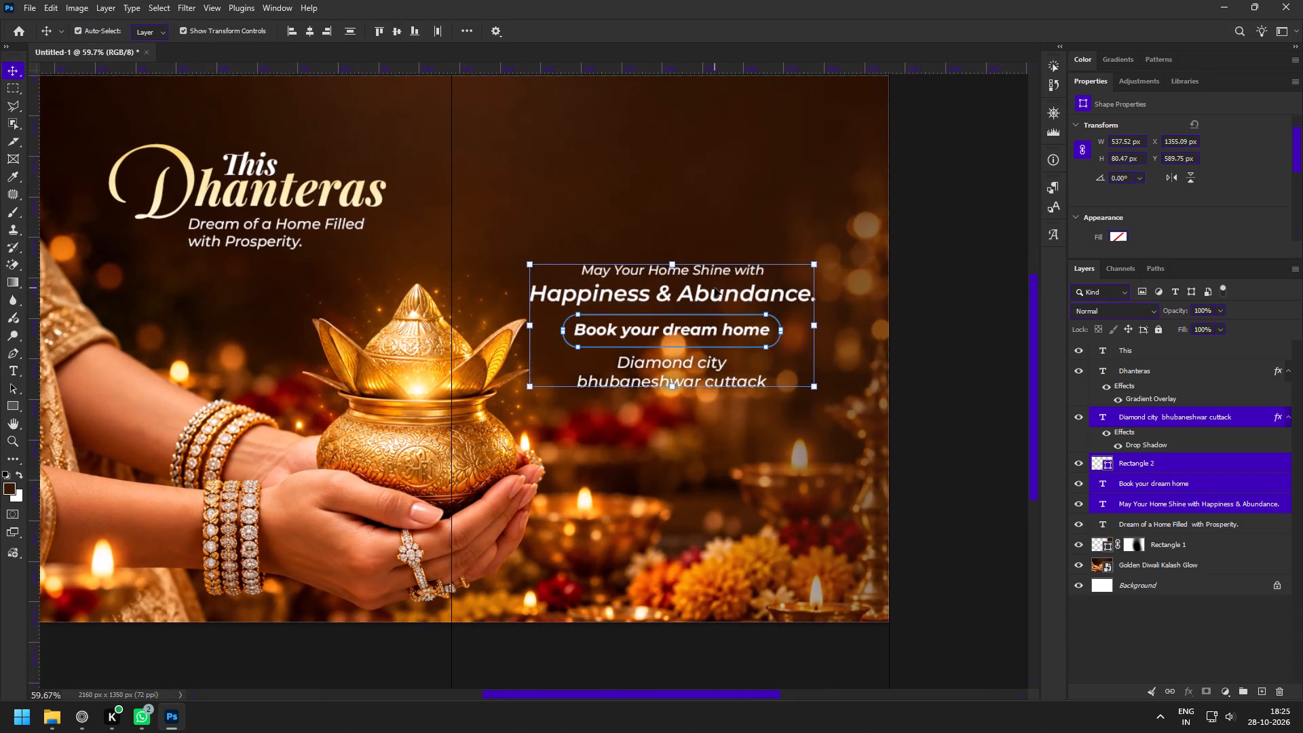
left_click_drag(715, 292, 709, 221)
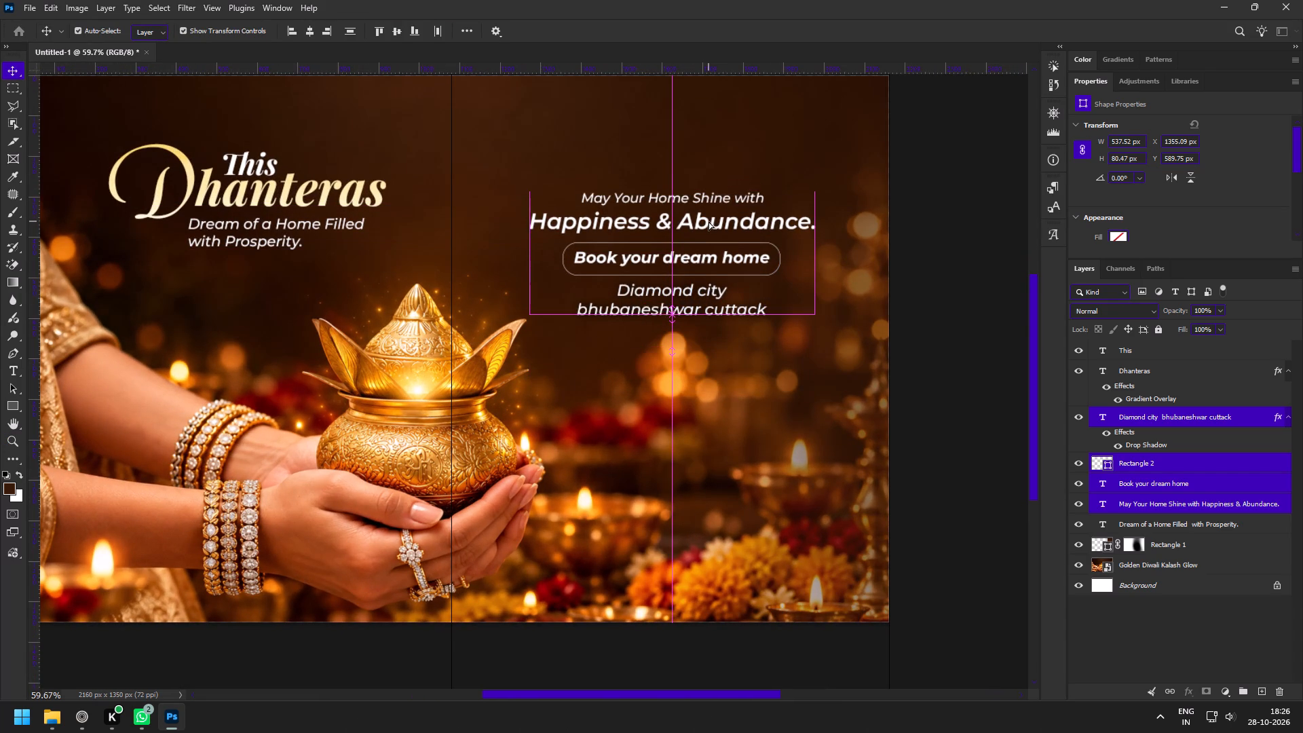
Recolour the "Happiness & Abundance." line with the cream #fdecb2 sampled from the Dhanteras title.
key("z")
left_click_drag(571, 153, 588, 174)
key("space")
key("space")
key("space")
left_click_drag(801, 249, 709, 292)
left_click_drag(613, 180, 628, 201)
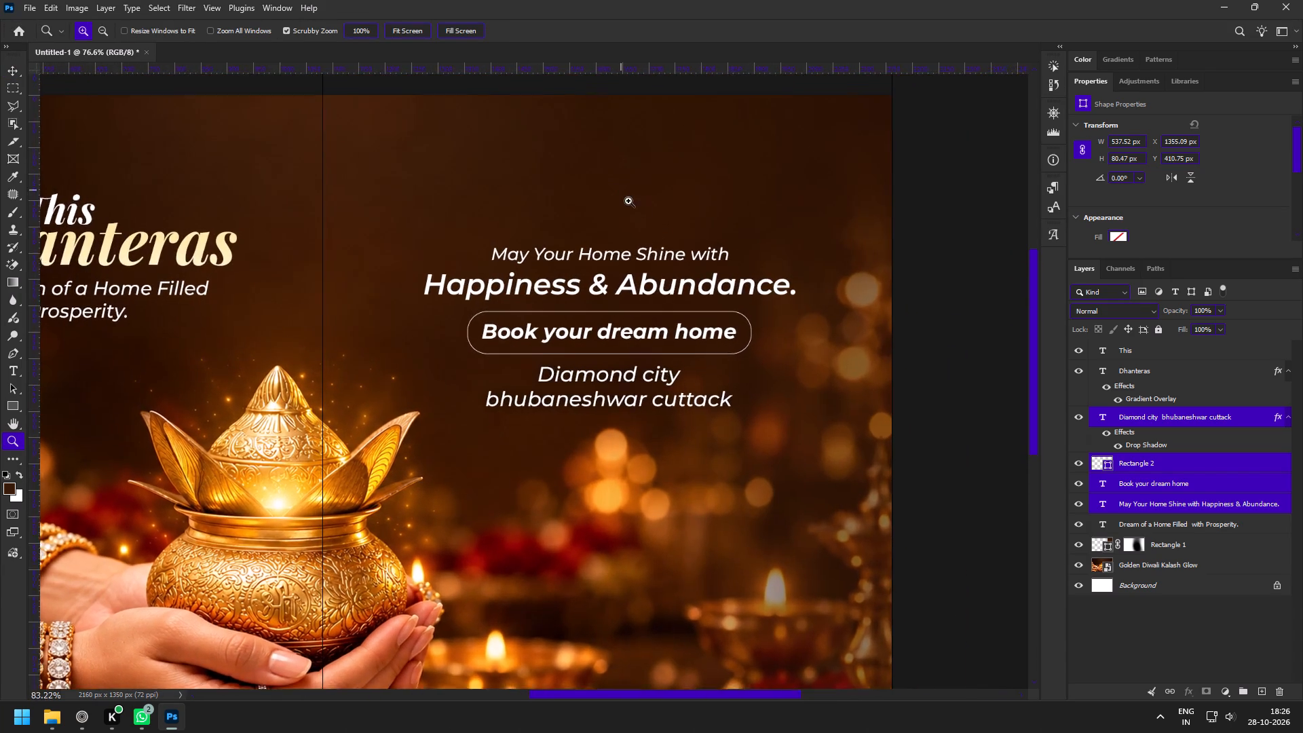
left_click_drag(628, 201, 635, 208)
key("v")
left_click(774, 173)
left_click(816, 322)
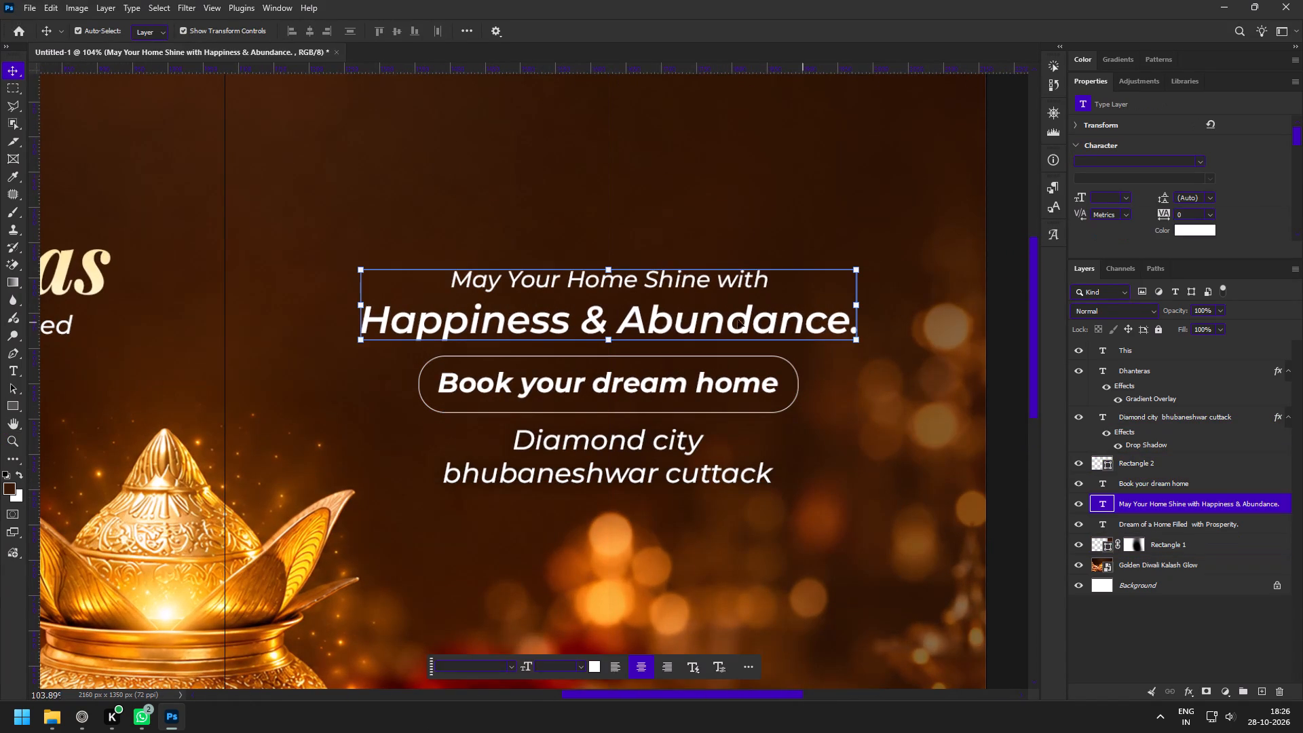
double_click(650, 319)
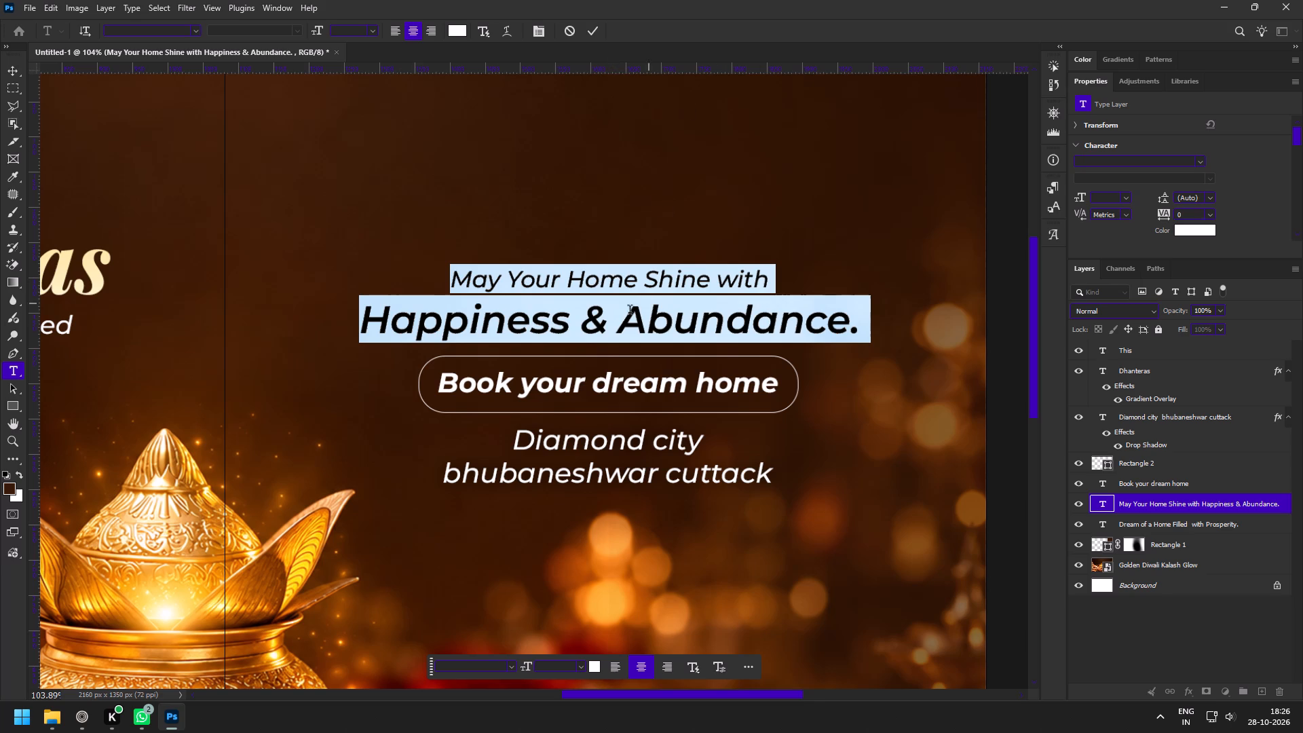
triple_click(620, 320)
left_click(1192, 227)
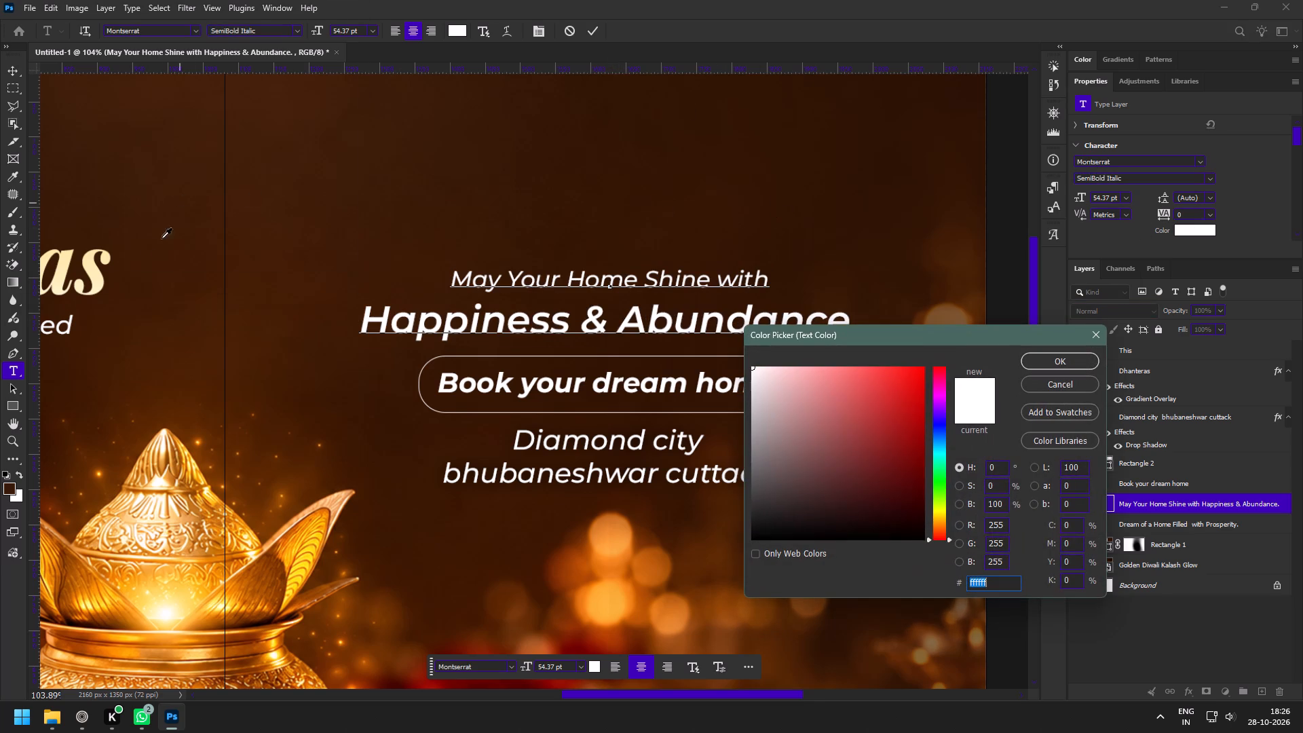
left_click(88, 277)
left_click(90, 271)
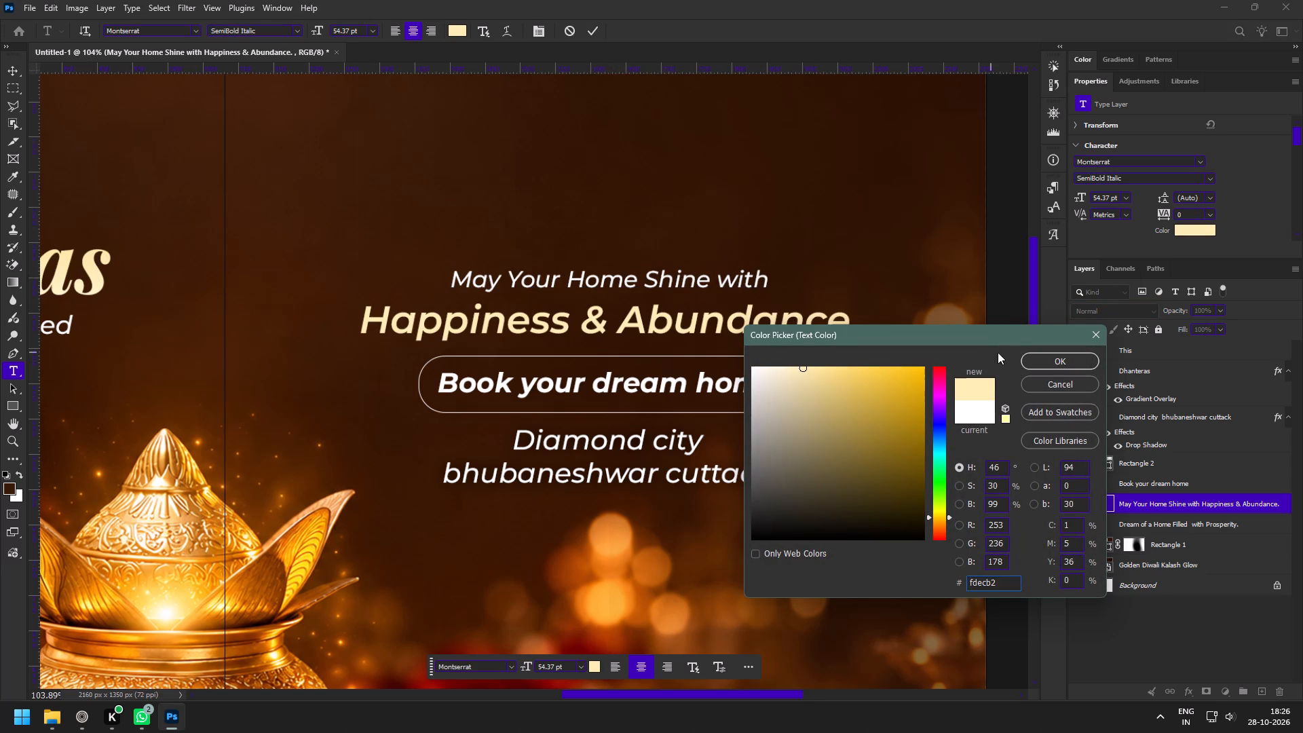
left_click(1050, 359)
left_click(597, 23)
Fill the pill around "Book your dream home" with the recently used cream colour.
key("z")
left_click_drag(519, 378, 533, 388)
key("v")
key("z")
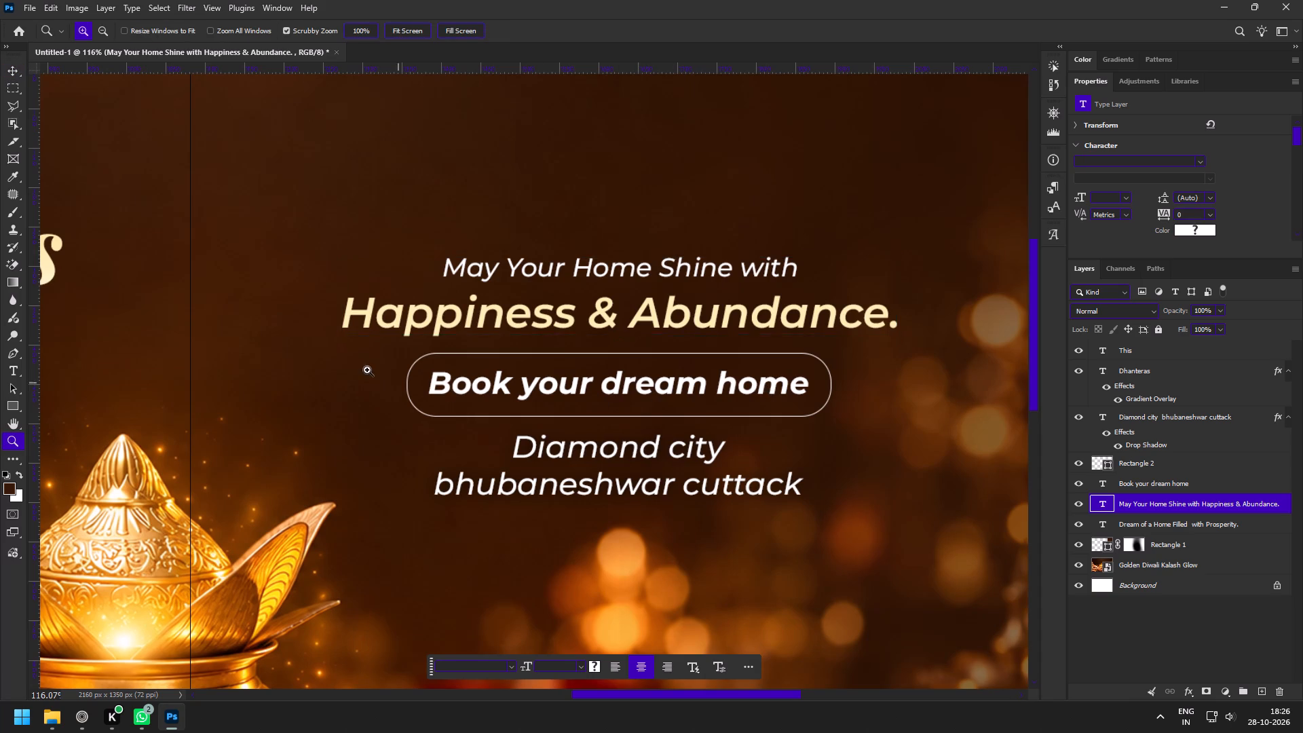
left_click_drag(365, 369, 397, 390)
key("v")
double_click(455, 438)
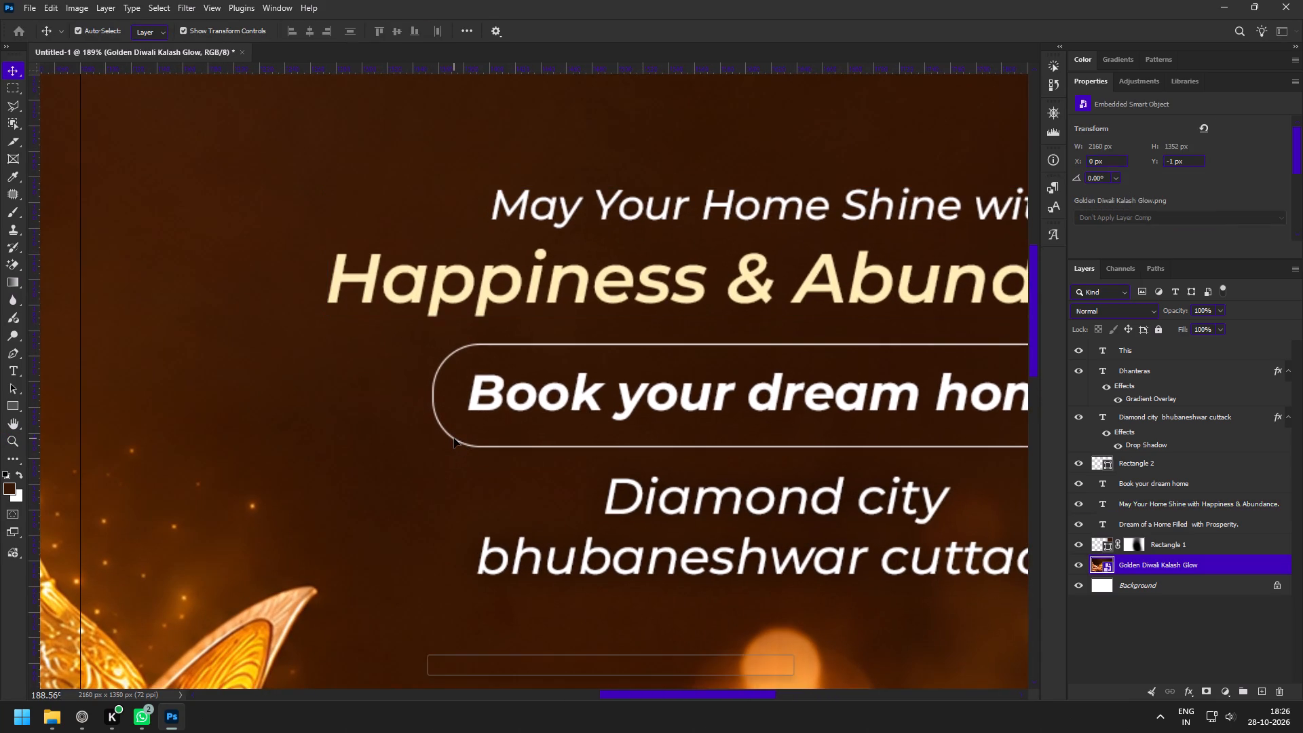
double_click(454, 438)
scroll(1087, 216, "down", 3)
left_click(1121, 206)
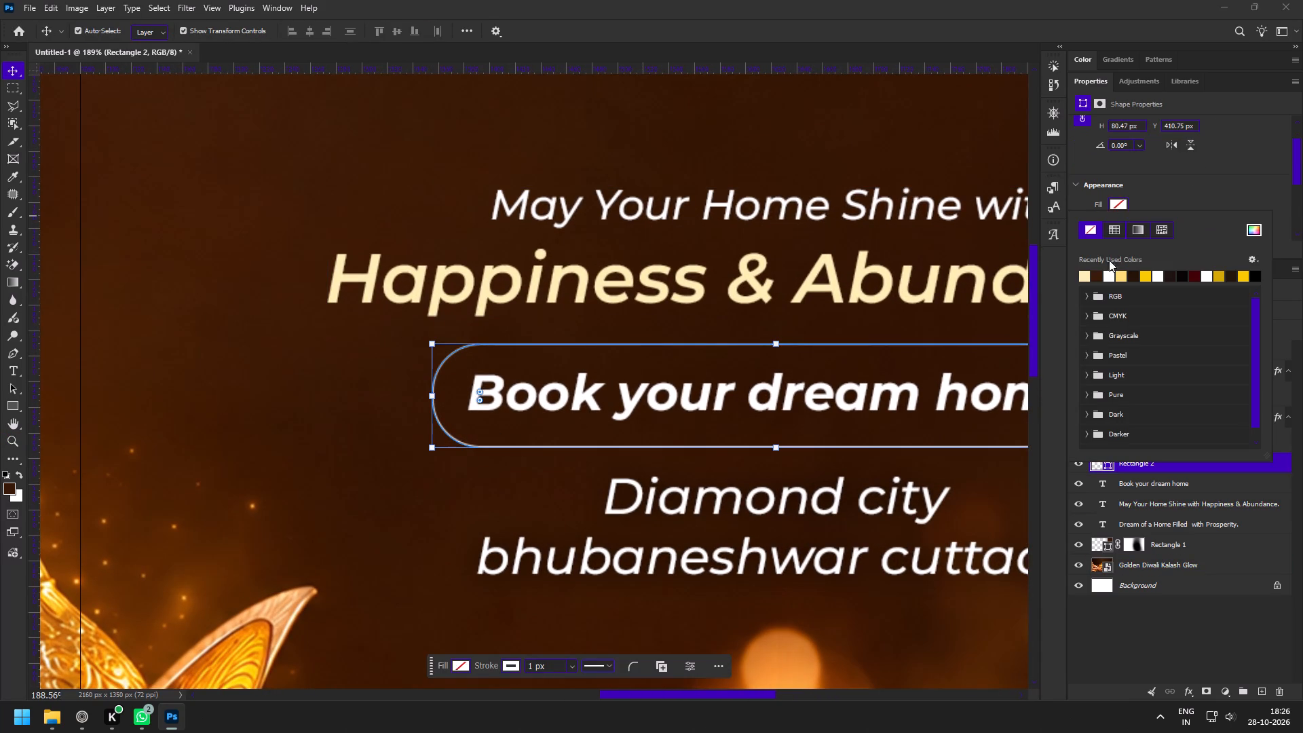
left_click(1082, 276)
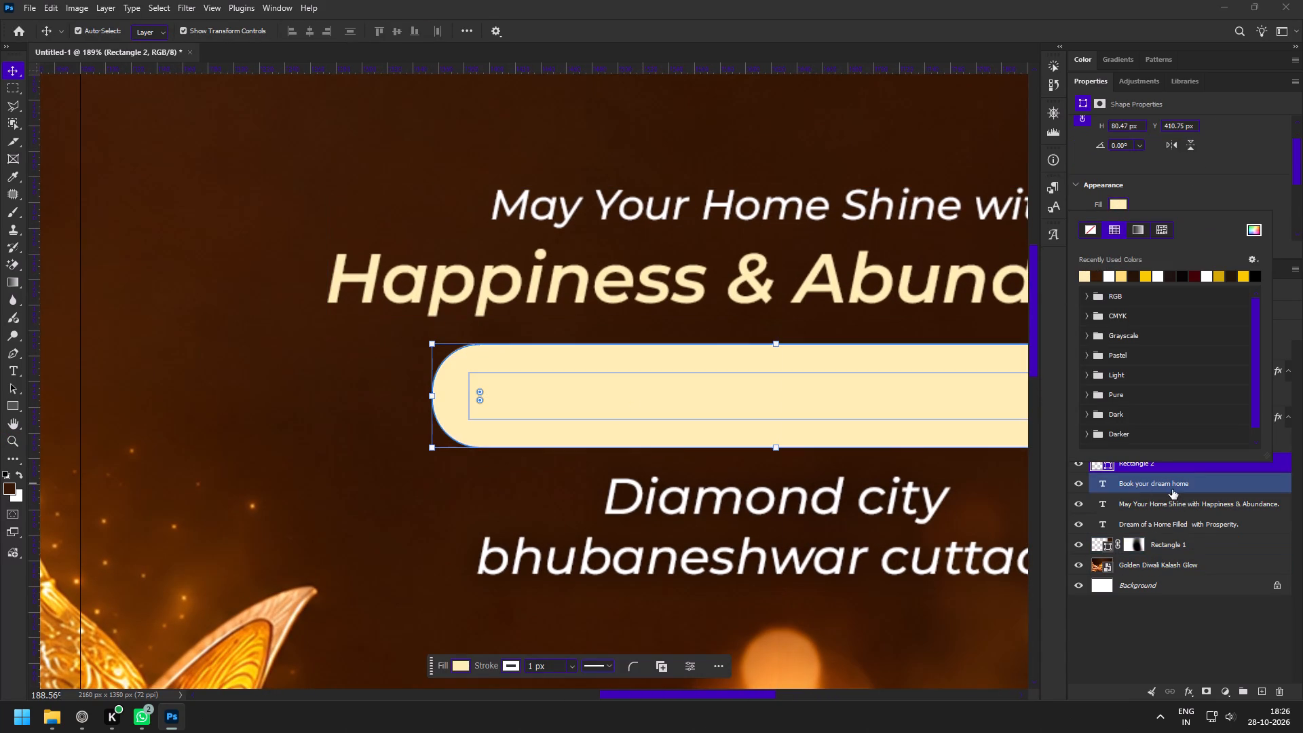
left_click(1190, 466)
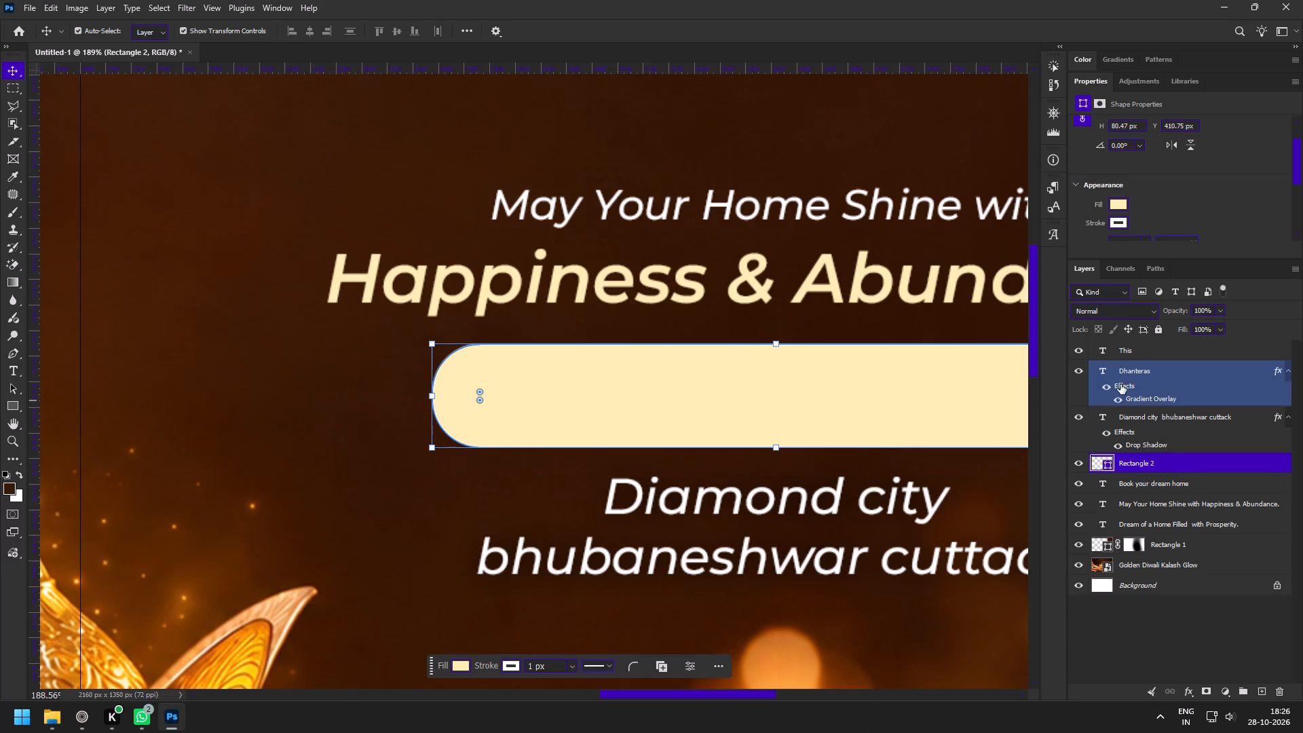
Apply the Dhanteras title's Gradient Overlay effect to the pill layer, Rectangle 2.
left_click_drag(1120, 384, 1142, 465, "alt")
Move the pill layer below the Tile 2 text layers, directly above Rectangle 1.
left_click_drag(1151, 463, 1152, 500)
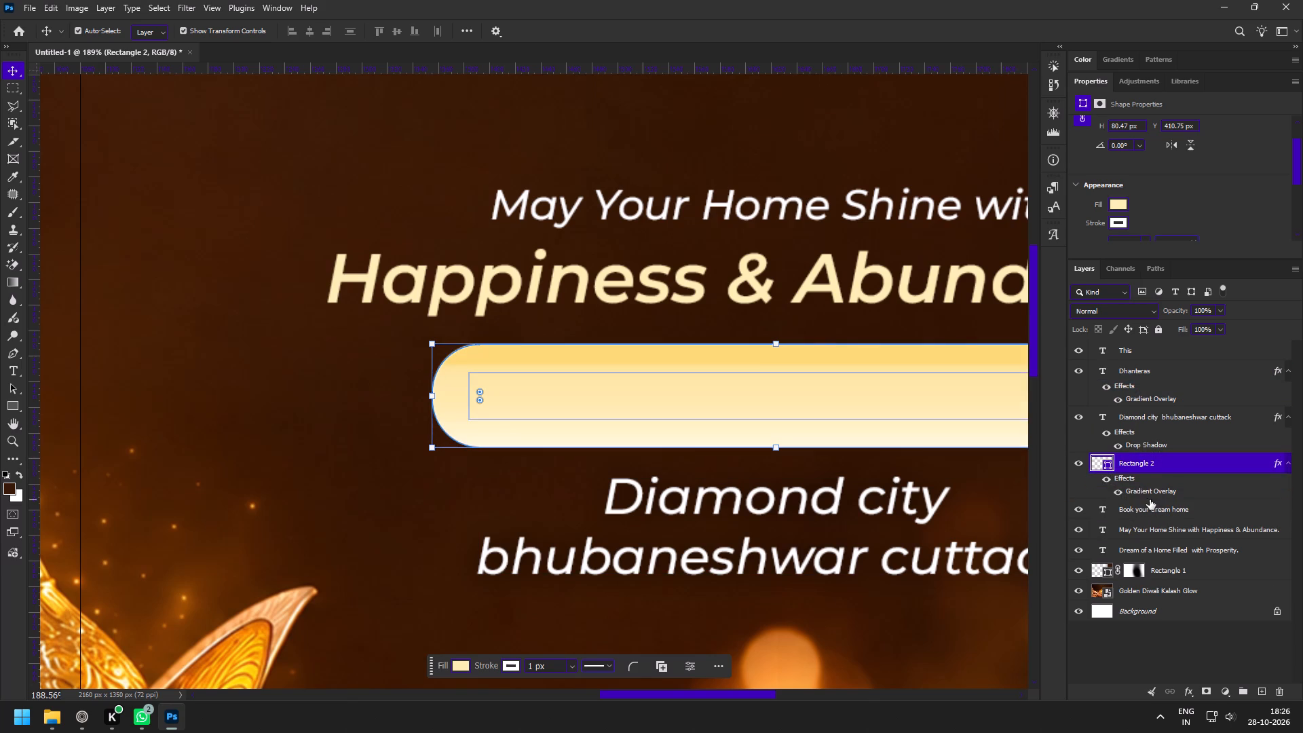
left_click_drag(1144, 462, 1146, 506)
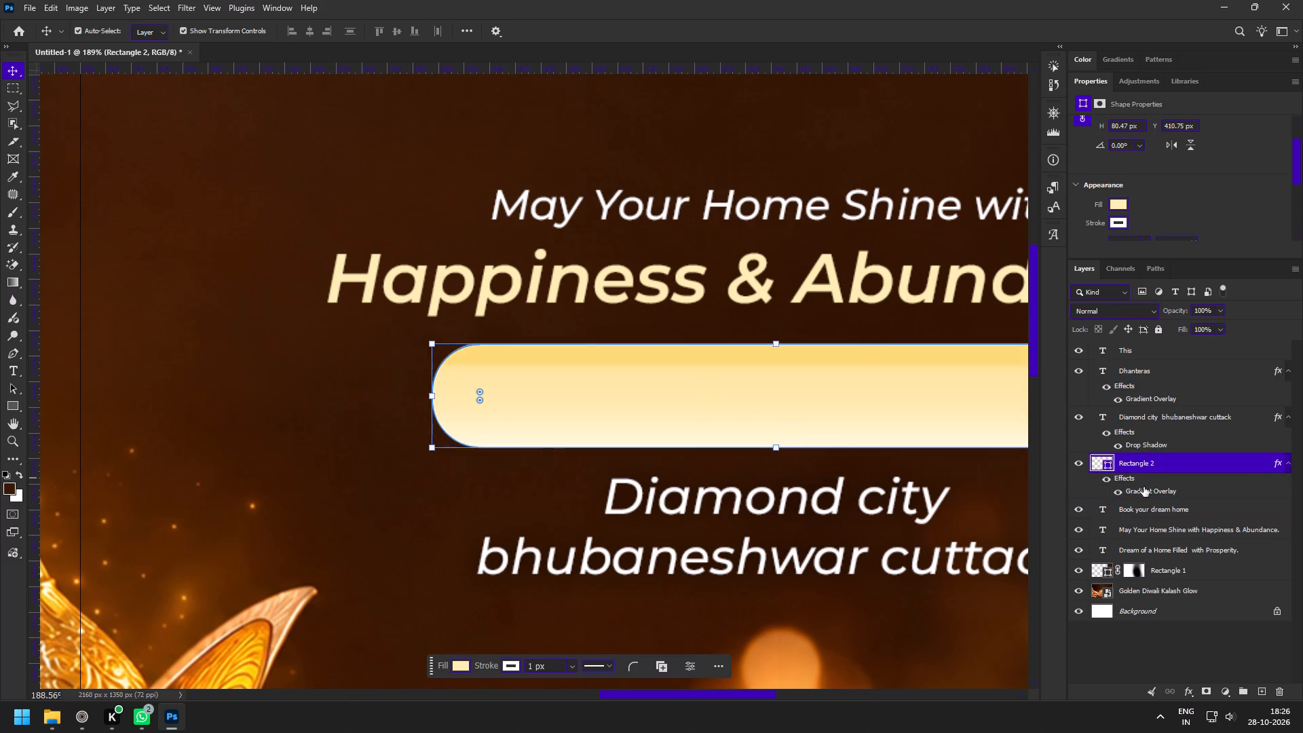
left_click_drag(1149, 464, 1156, 560)
Recolour the "Book your dream home" text with dark brown sampled from the background near the artwork's upper right corner.
left_click(793, 404)
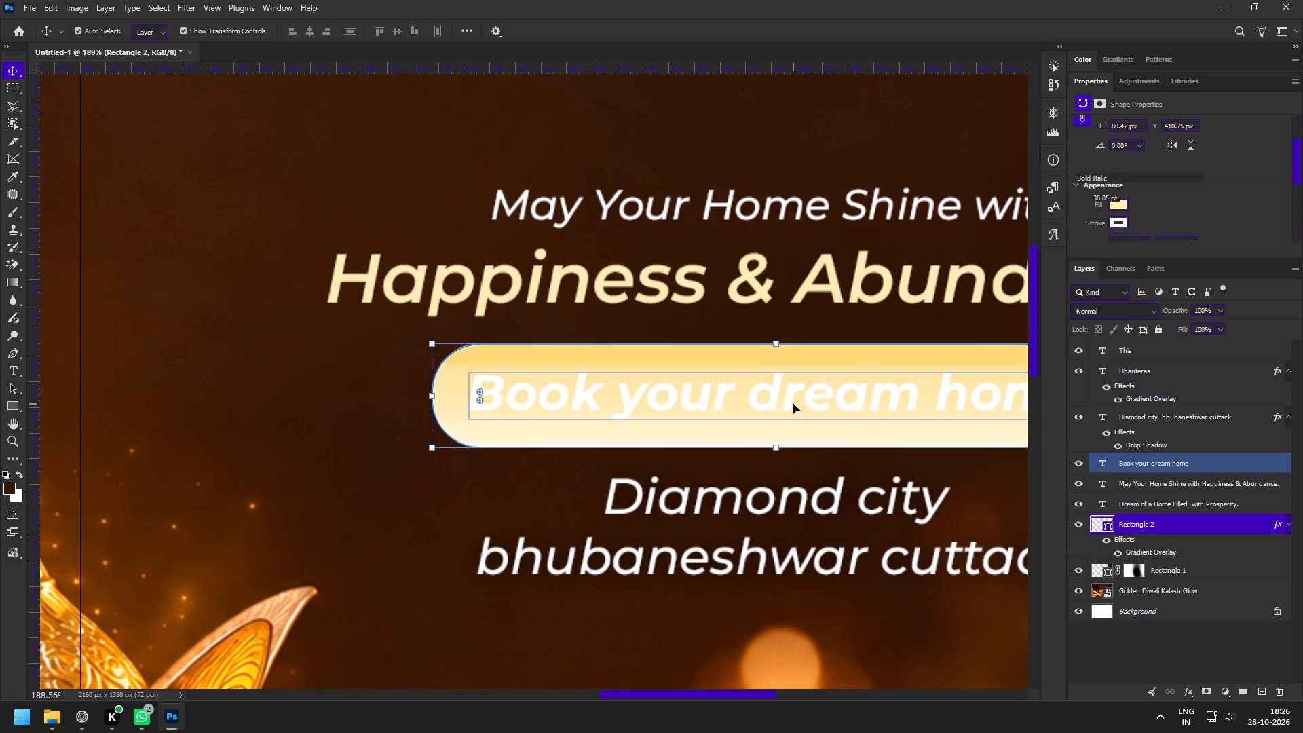
key("z")
left_click_drag(793, 403, 734, 379)
key("space")
key("space")
key("space")
key("space")
key("space")
key("space")
key("space")
key("space")
key("space")
key("space")
key("space")
key("space")
key("space")
key("space")
key("space")
key("space")
key("space")
key("space")
key("space")
key("space")
left_click_drag(889, 424, 782, 193)
left_click_drag(759, 350, 899, 529)
left_click_drag(926, 279, 829, 398)
key("i")
left_click(953, 228)
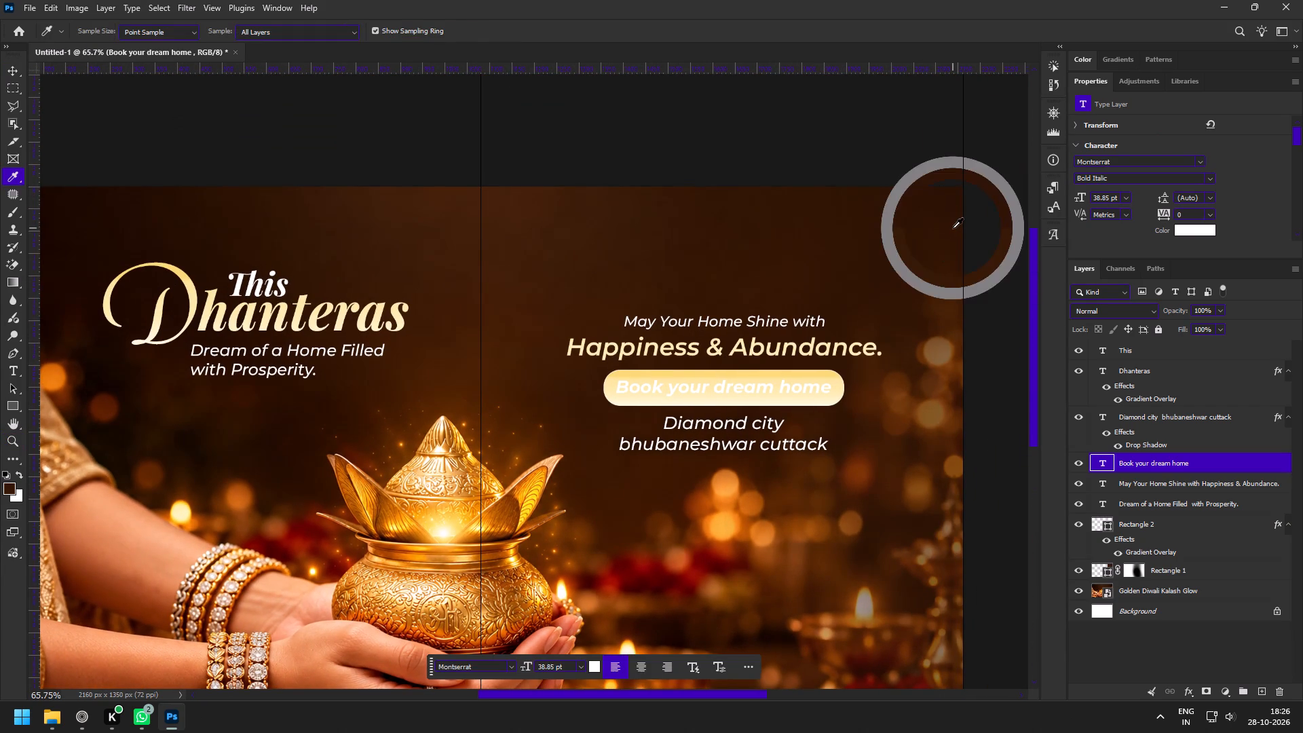
key("alt+Insert")
key("z")
key("v")
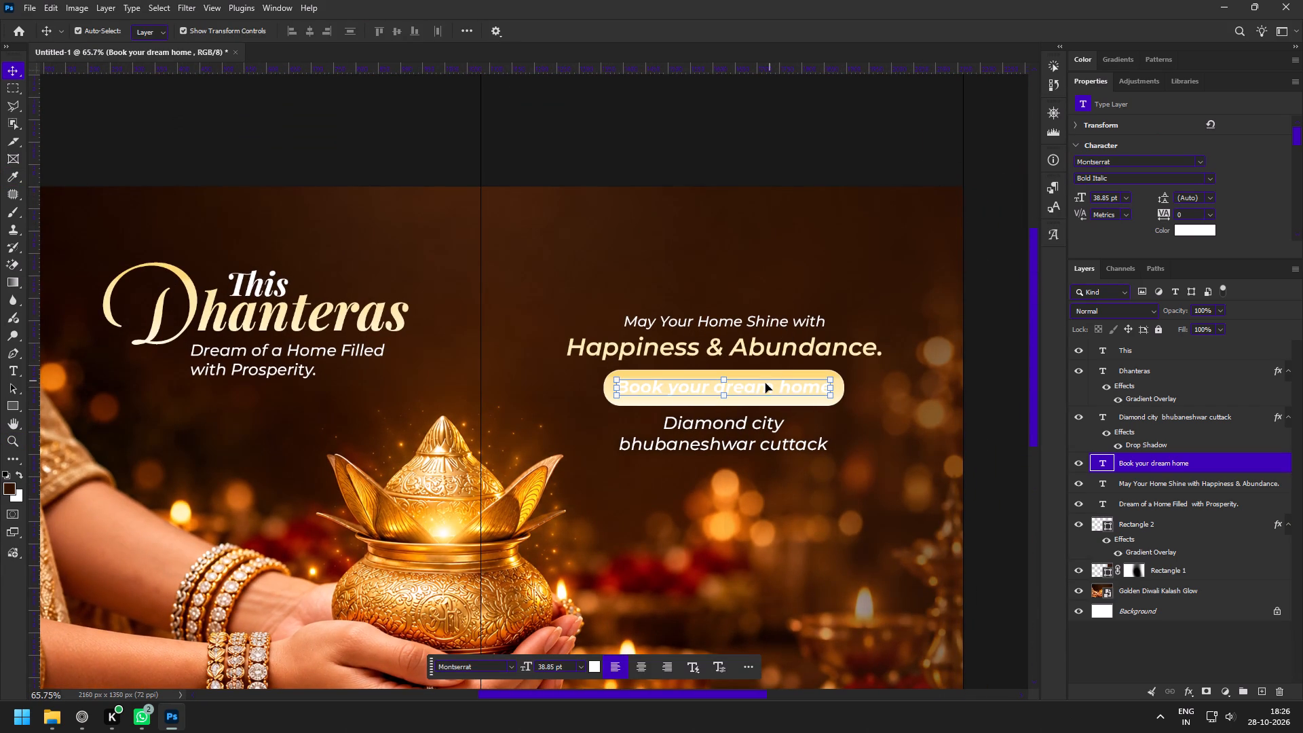
key("alt+BackSpace")
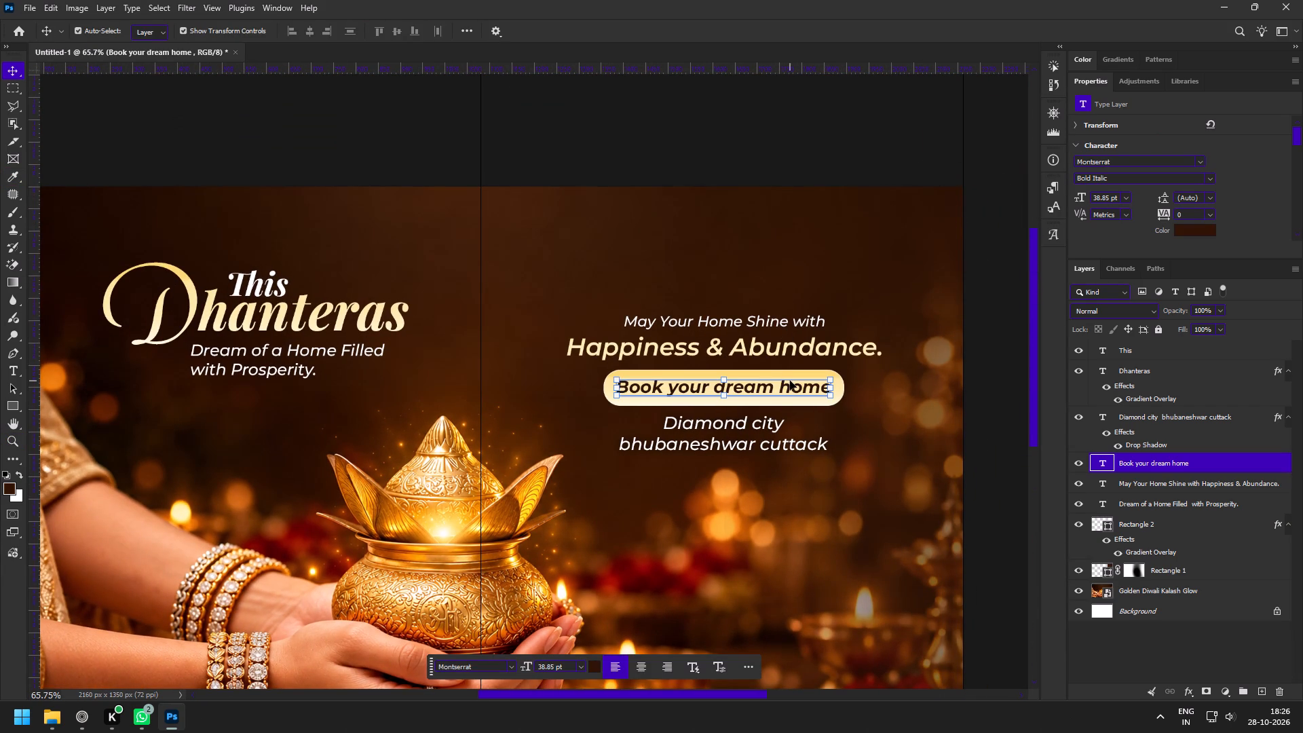
Examine how the dark button text looks alongside the rest of both tiles.
key("z")
left_click_drag(753, 384, 780, 426)
left_click_drag(676, 354, 697, 386)
left_click_drag(536, 333, 554, 355)
left_click_drag(551, 355, 474, 320)
key("space")
key("space")
left_click_drag(541, 366, 623, 342)
left_click_drag(698, 413, 729, 437)
left_click_drag(677, 260, 694, 278)
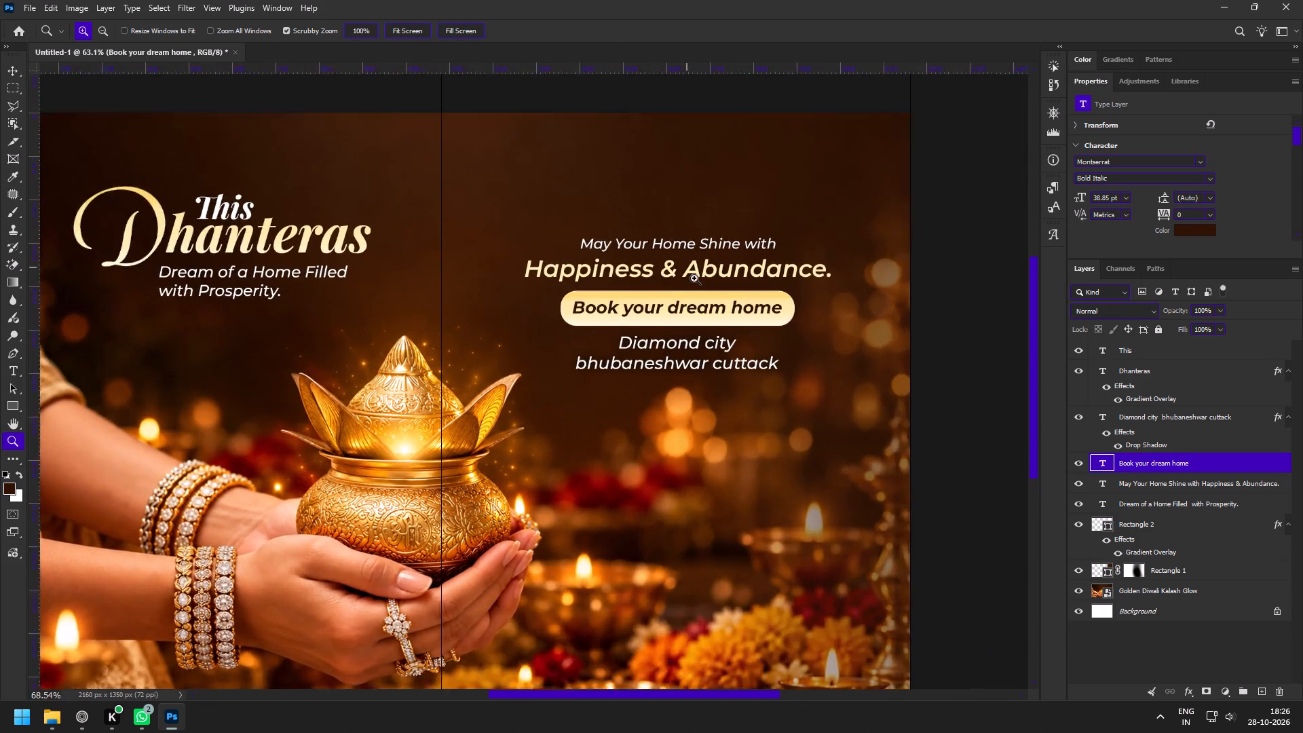
left_click_drag(694, 278, 702, 288)
Reposition the gradient within the pill's Gradient Overlay effect and set its scale to 114%.
left_click_drag(594, 265, 619, 301)
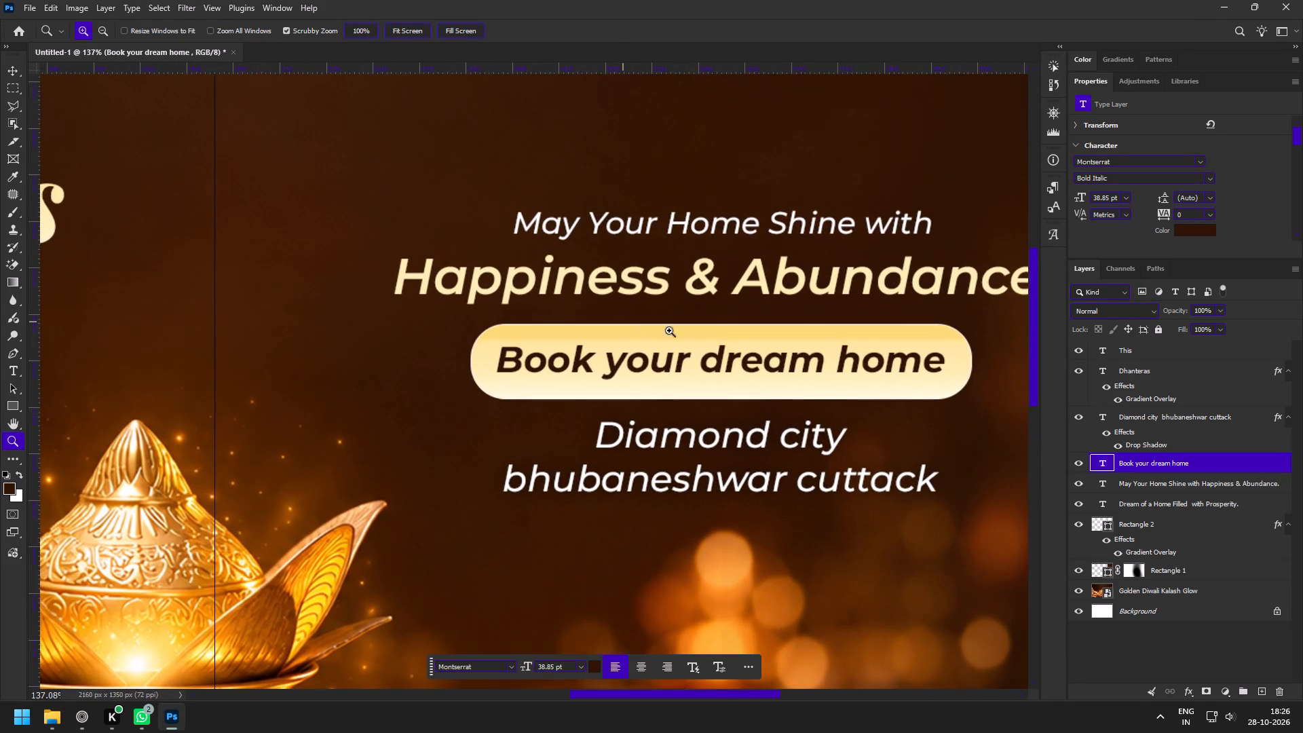
left_click_drag(591, 279, 603, 294)
key("v")
left_click(411, 354)
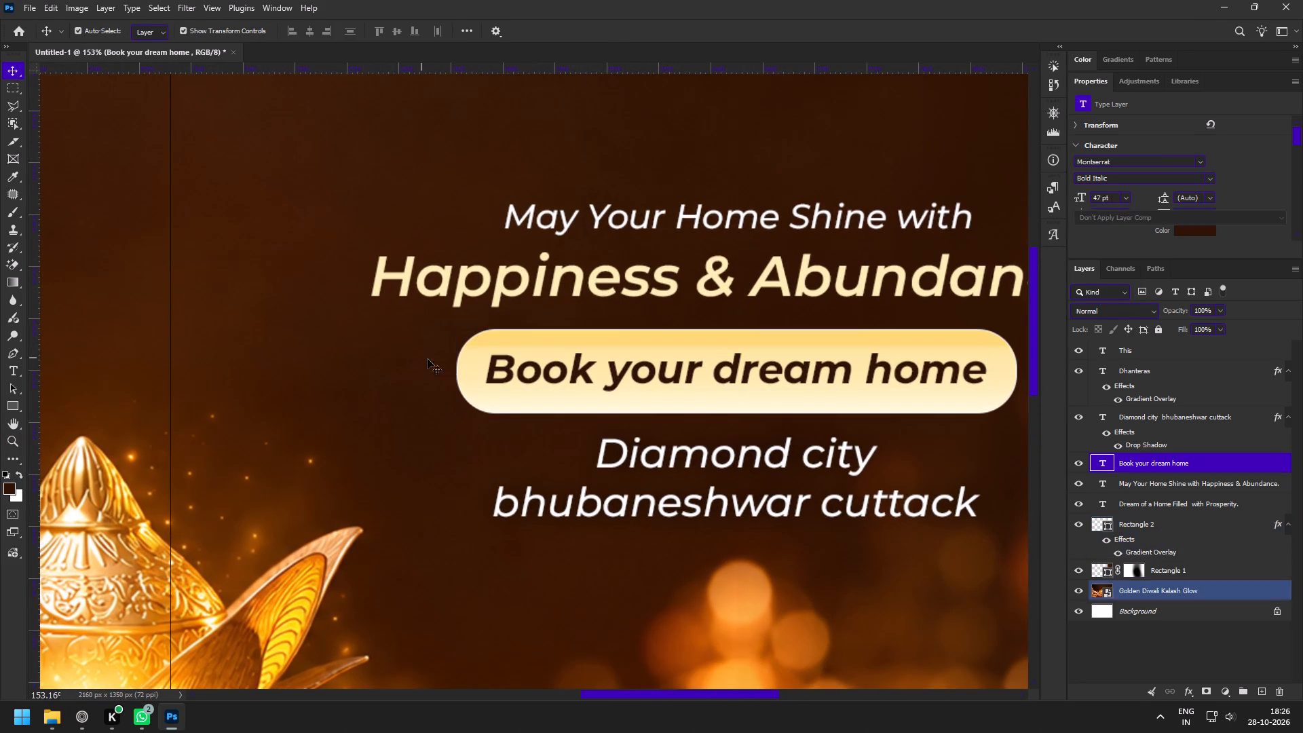
left_click(466, 381)
double_click(1144, 552)
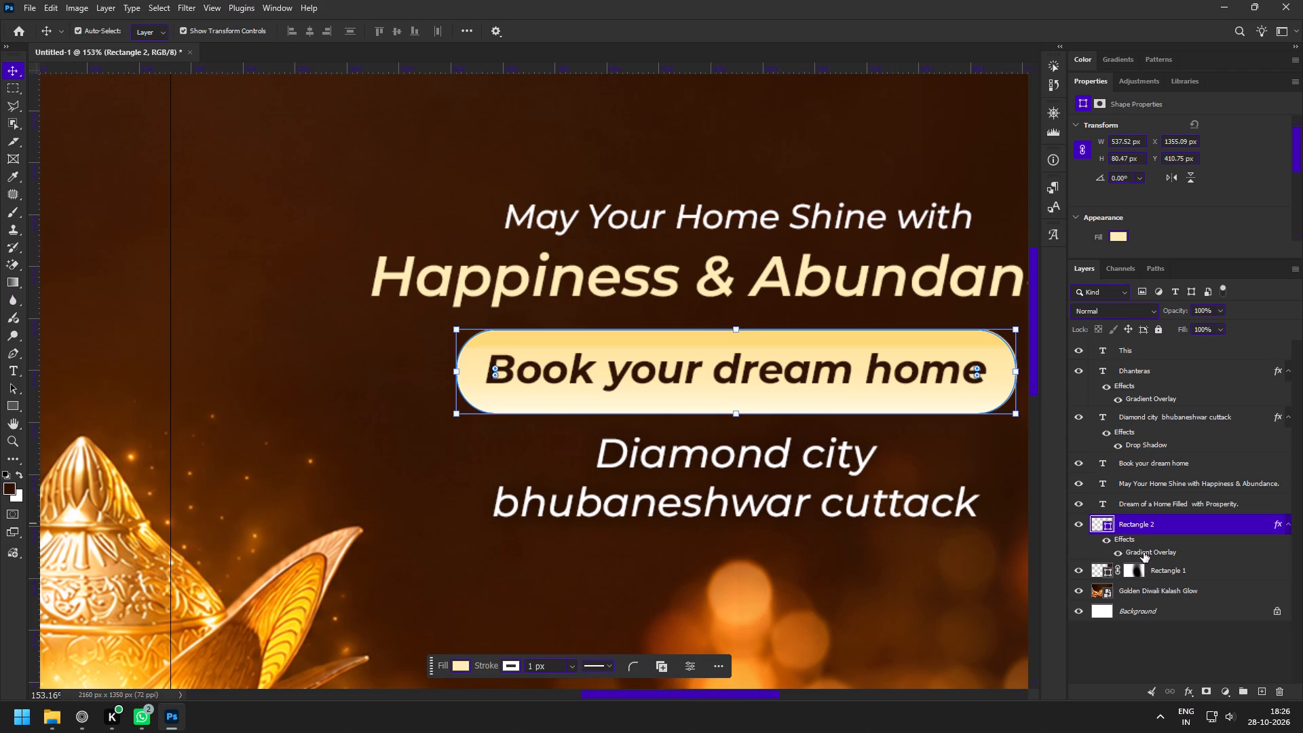
left_click_drag(645, 362, 645, 384)
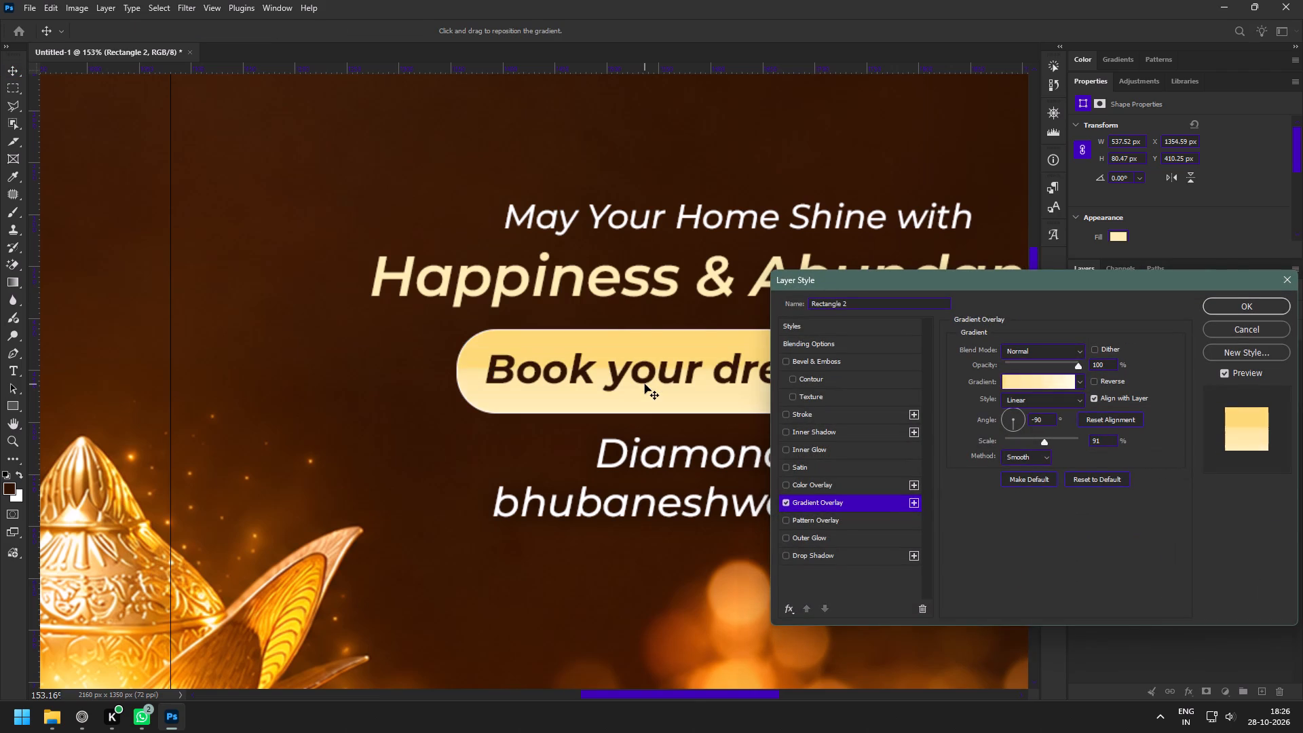
left_click_drag(645, 384, 647, 372)
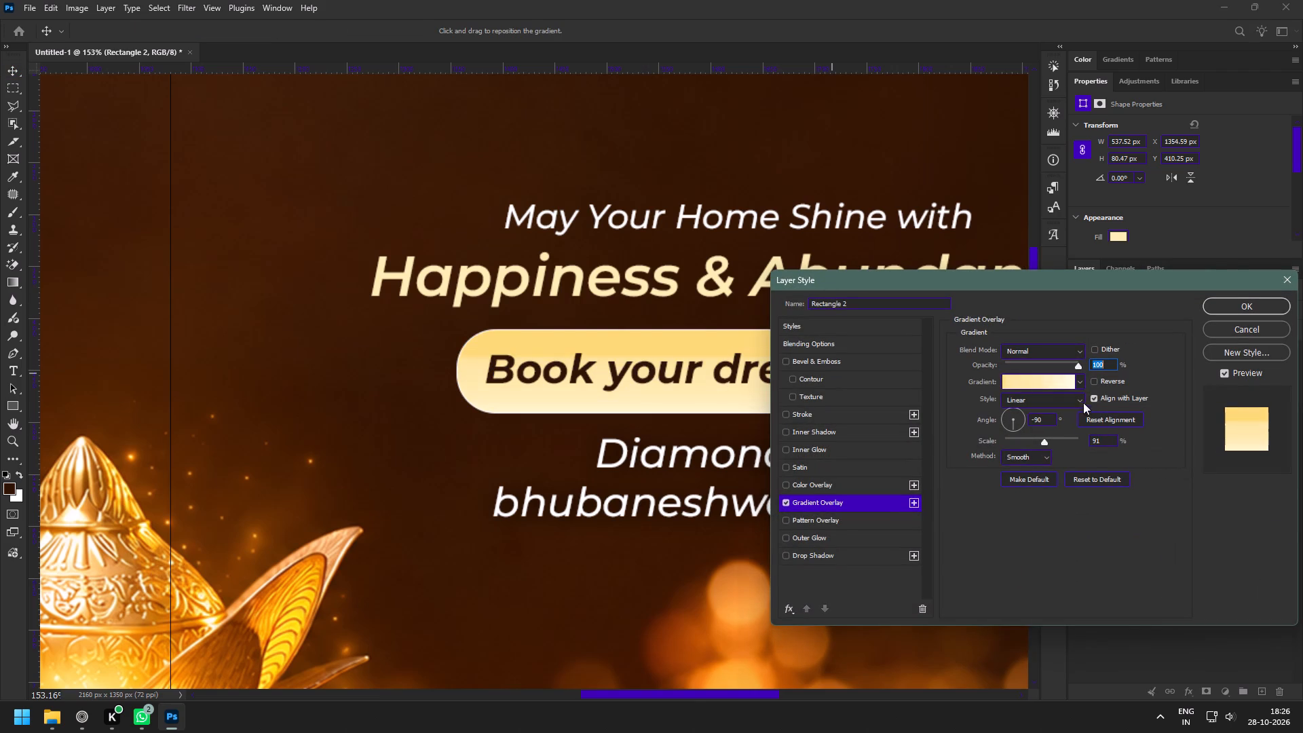
left_click_drag(1045, 443, 1033, 447)
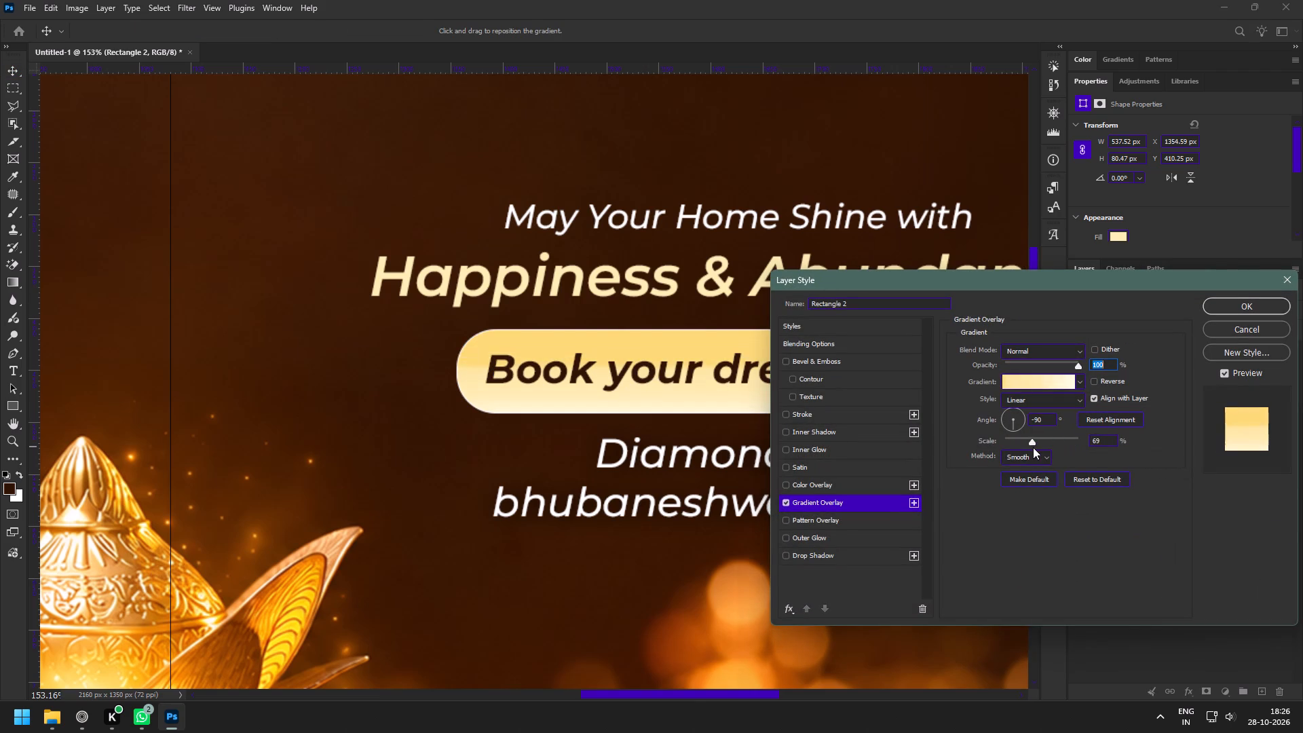
left_click_drag(1033, 447, 1056, 448)
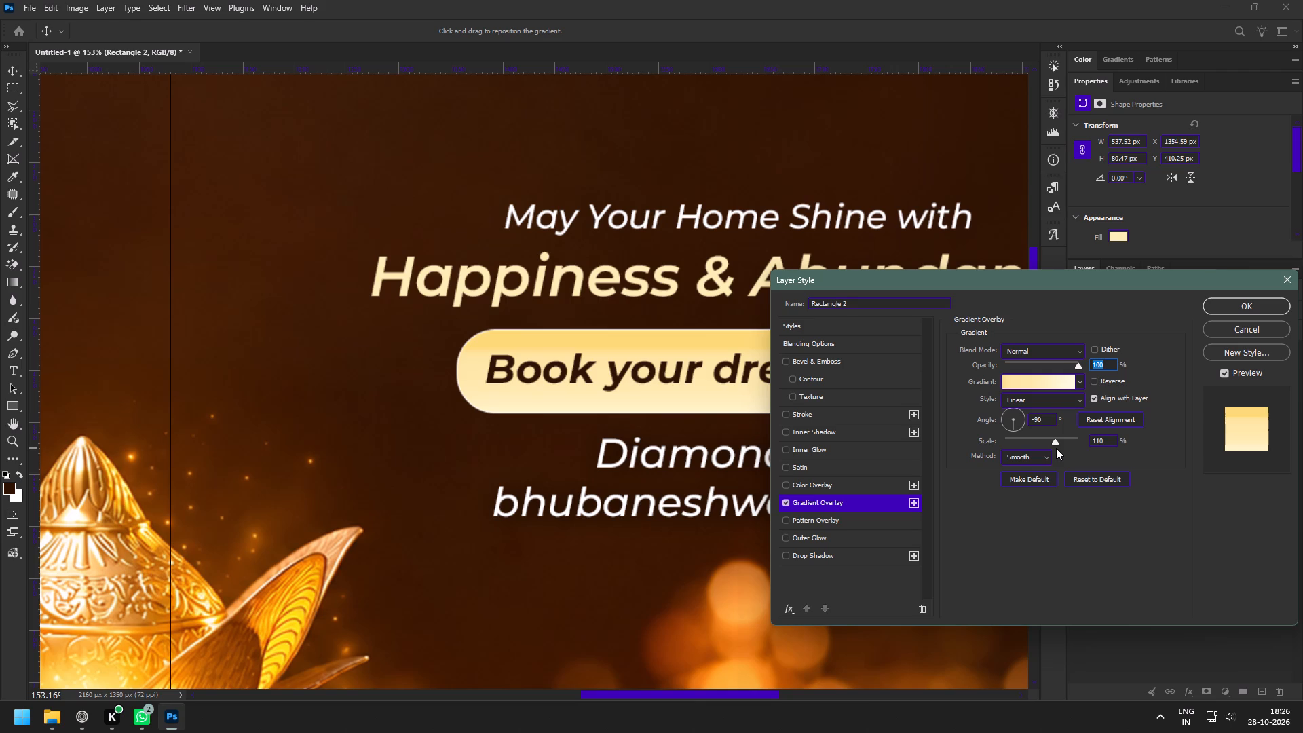
left_click_drag(1056, 448, 1059, 448)
Set the pill's Gradient Overlay angle to 90° and apply the layer style.
left_click_drag(1017, 430, 1025, 434)
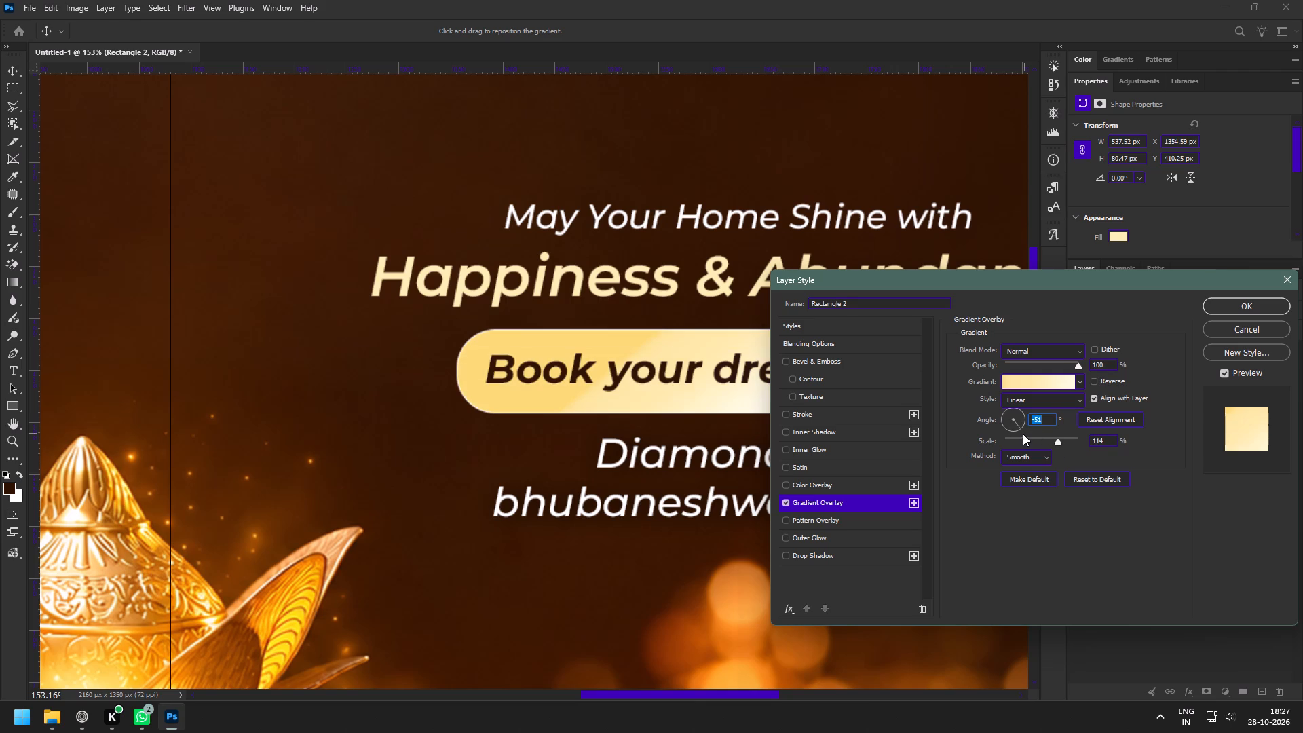
left_click(1017, 428)
left_click_drag(1014, 428, 1013, 411)
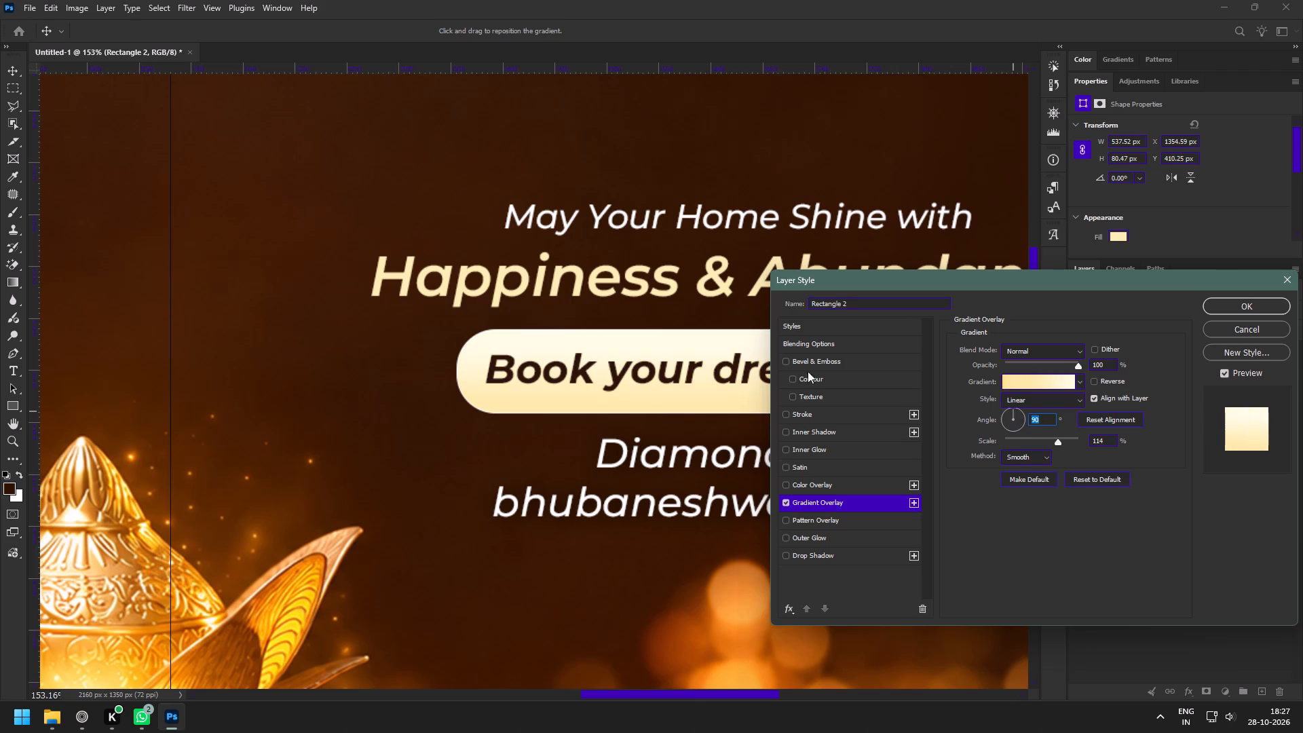
left_click(1236, 312)
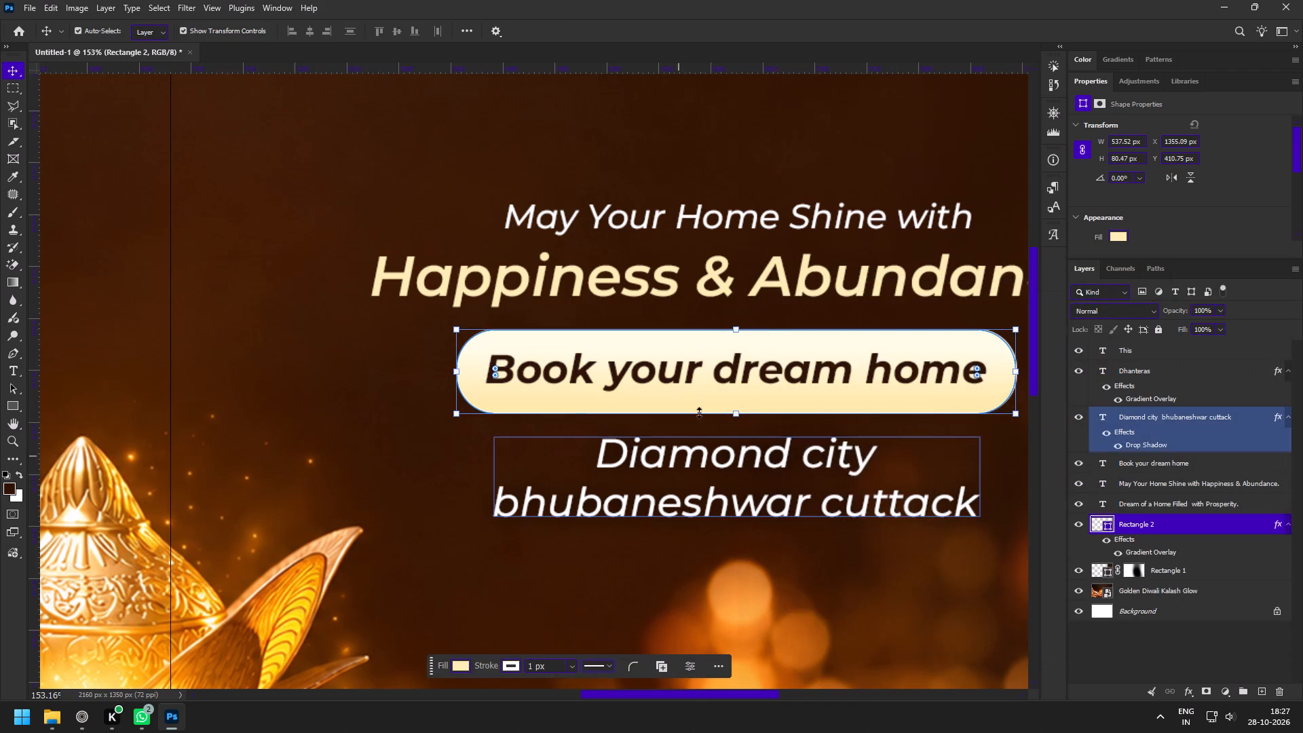
Review the overall composition of both tiles with the restyled button.
left_click(692, 155)
key("z")
left_click_drag(788, 468, 719, 438)
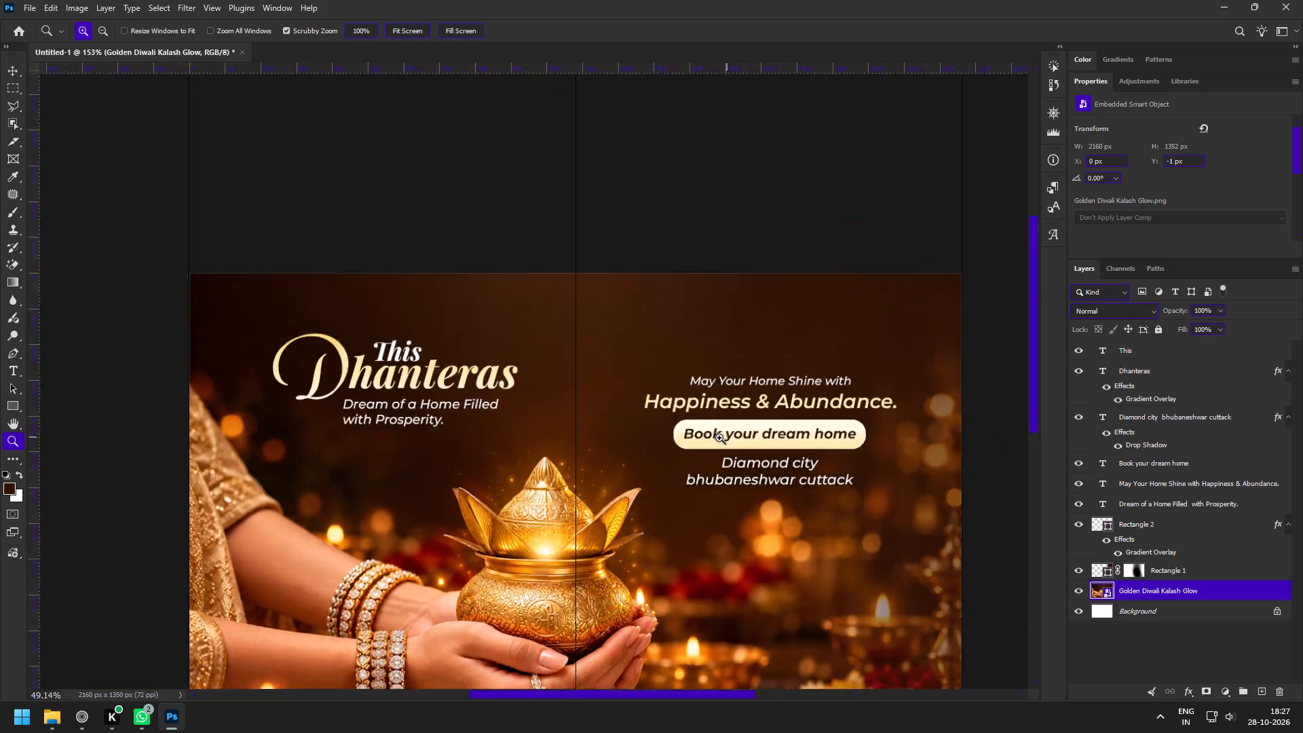
left_click_drag(719, 438, 711, 436)
left_click_drag(787, 464, 806, 501)
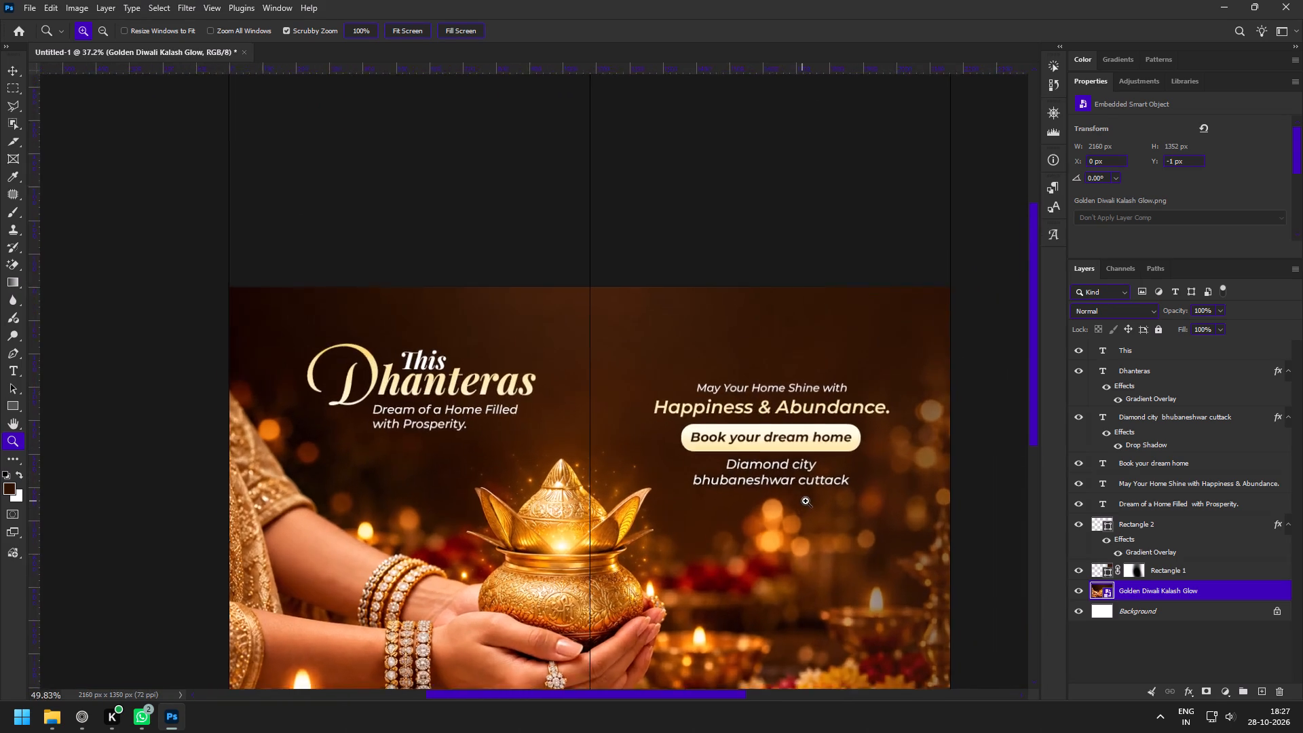
left_click_drag(806, 501, 814, 501)
key("space")
key("space")
key("space")
left_click_drag(811, 507, 778, 369)
key("space")
key("space")
key("space")
key("space")
key("space")
left_click_drag(563, 365, 709, 333)
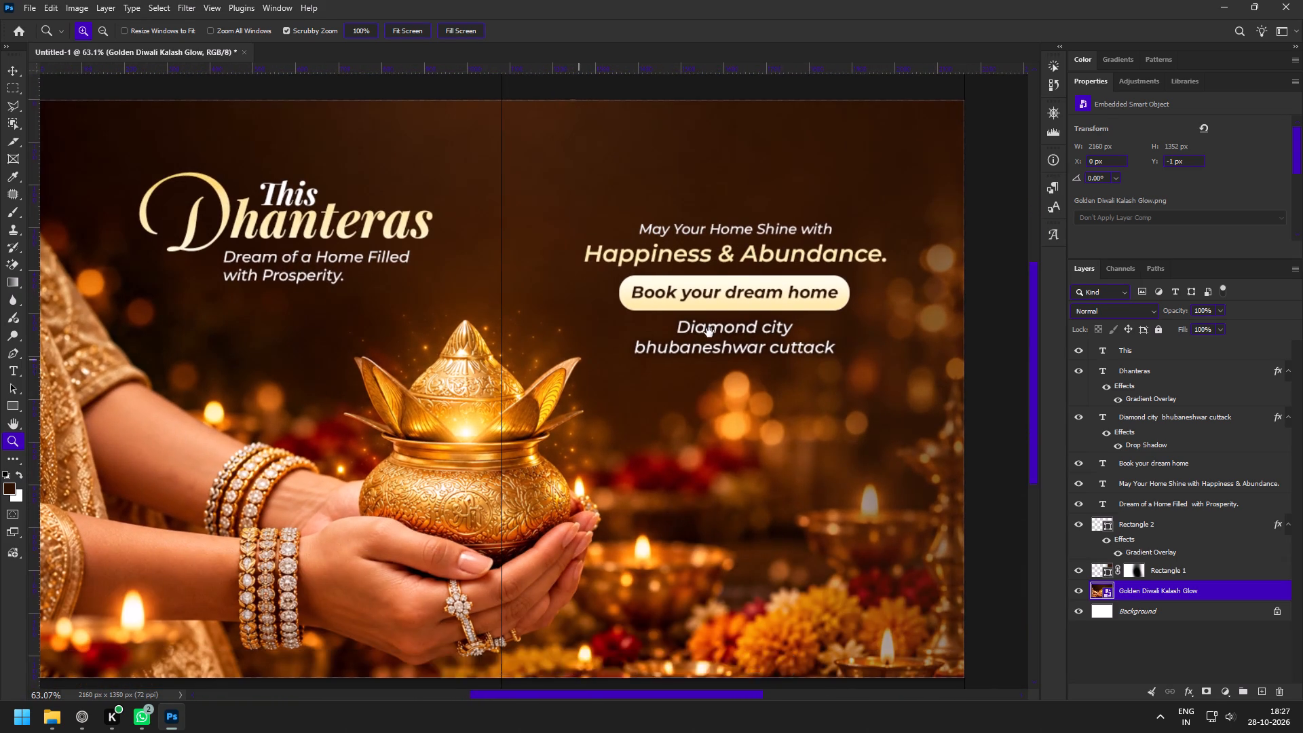
left_click_drag(709, 333, 742, 322)
left_click_drag(742, 345, 694, 332)
key("space")
key("space")
left_click_drag(762, 341, 711, 342)
left_click_drag(626, 293, 656, 328)
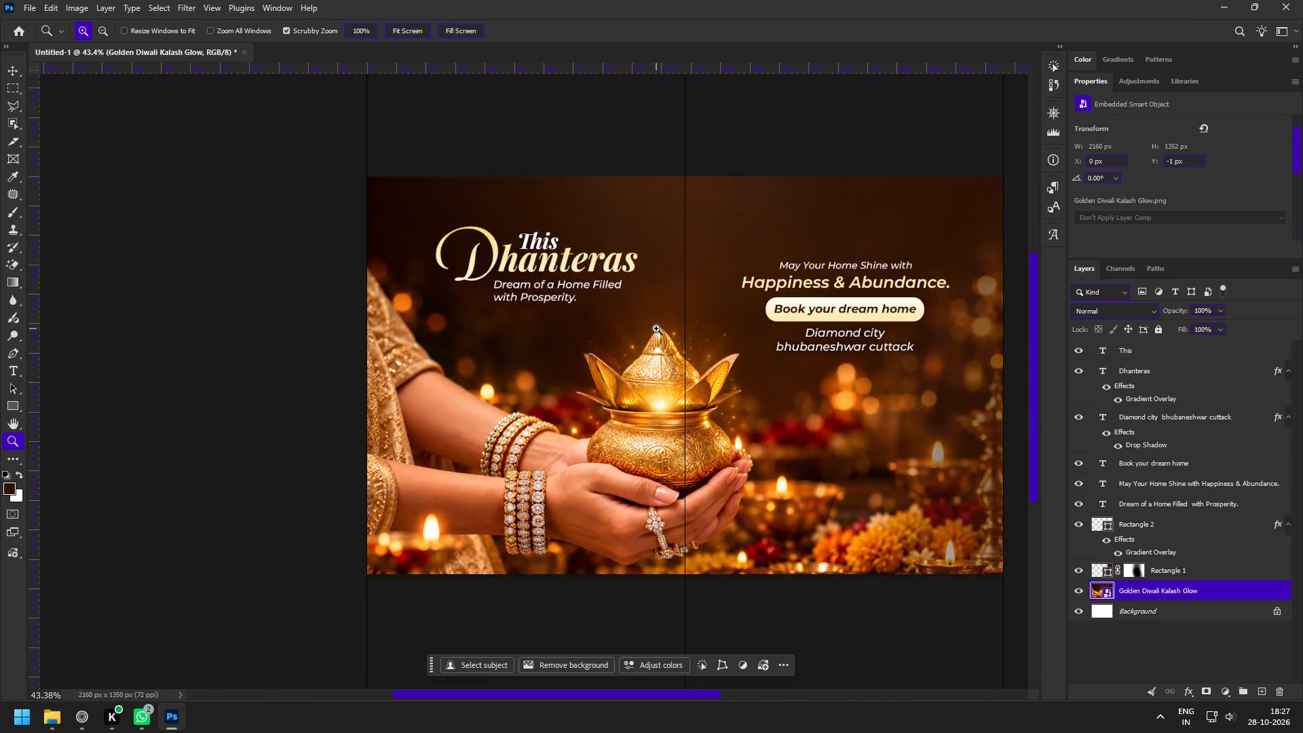
Place the "footer logo DC bhumeswar" image from the Dimond City Ested state folder into the post.
left_click(58, 715)
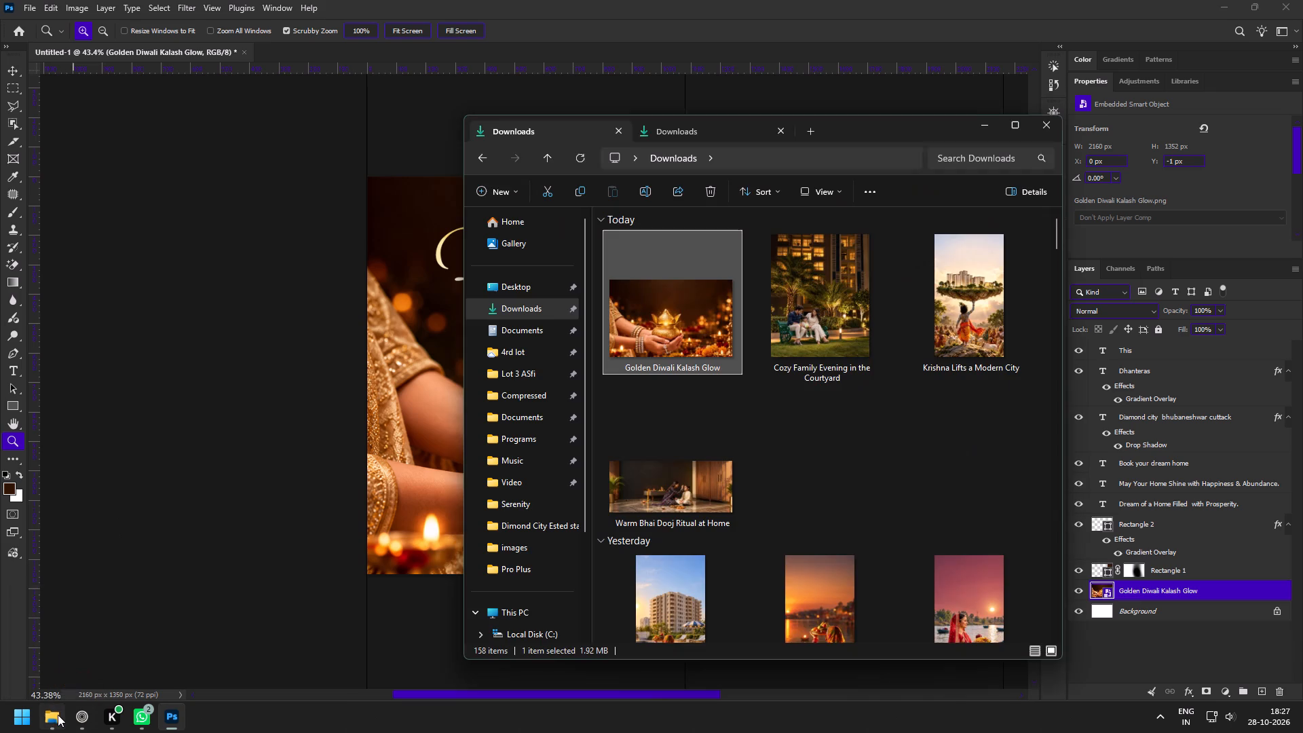
left_click_drag(862, 132, 978, 120)
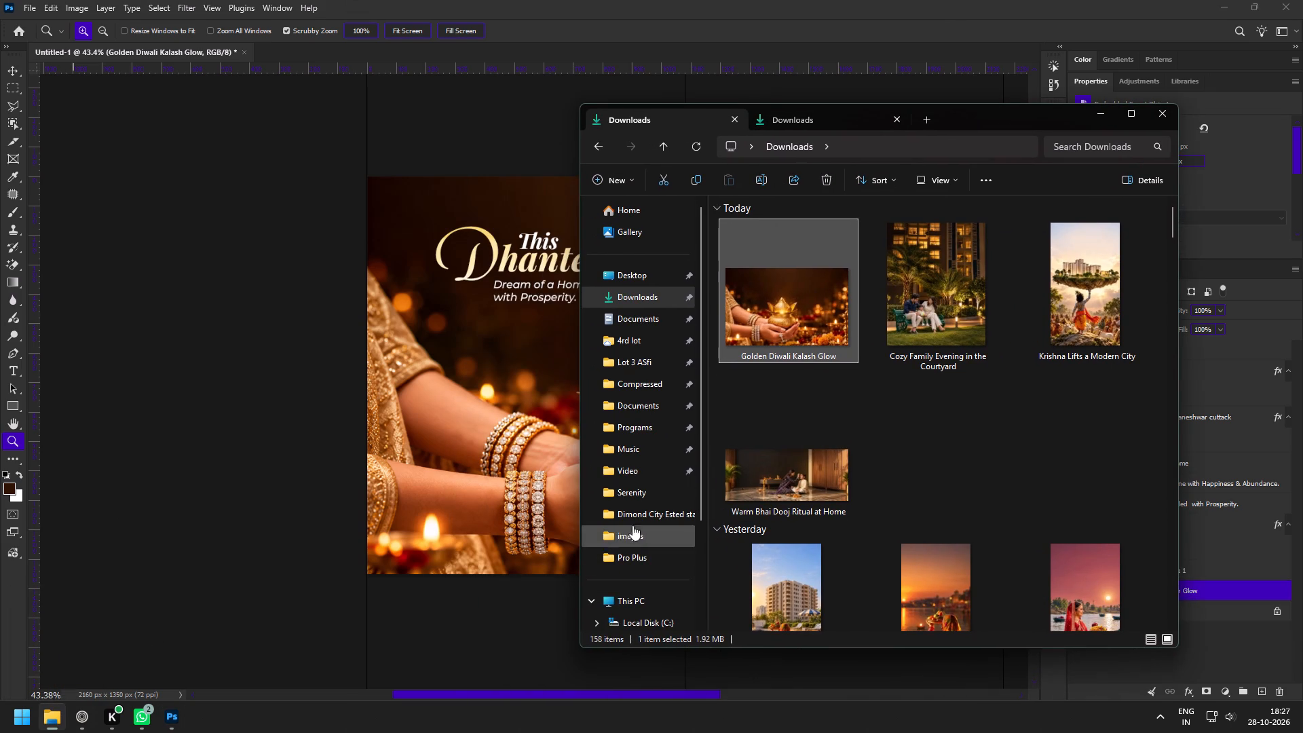
left_click(638, 513)
scroll(881, 421, "down", 4)
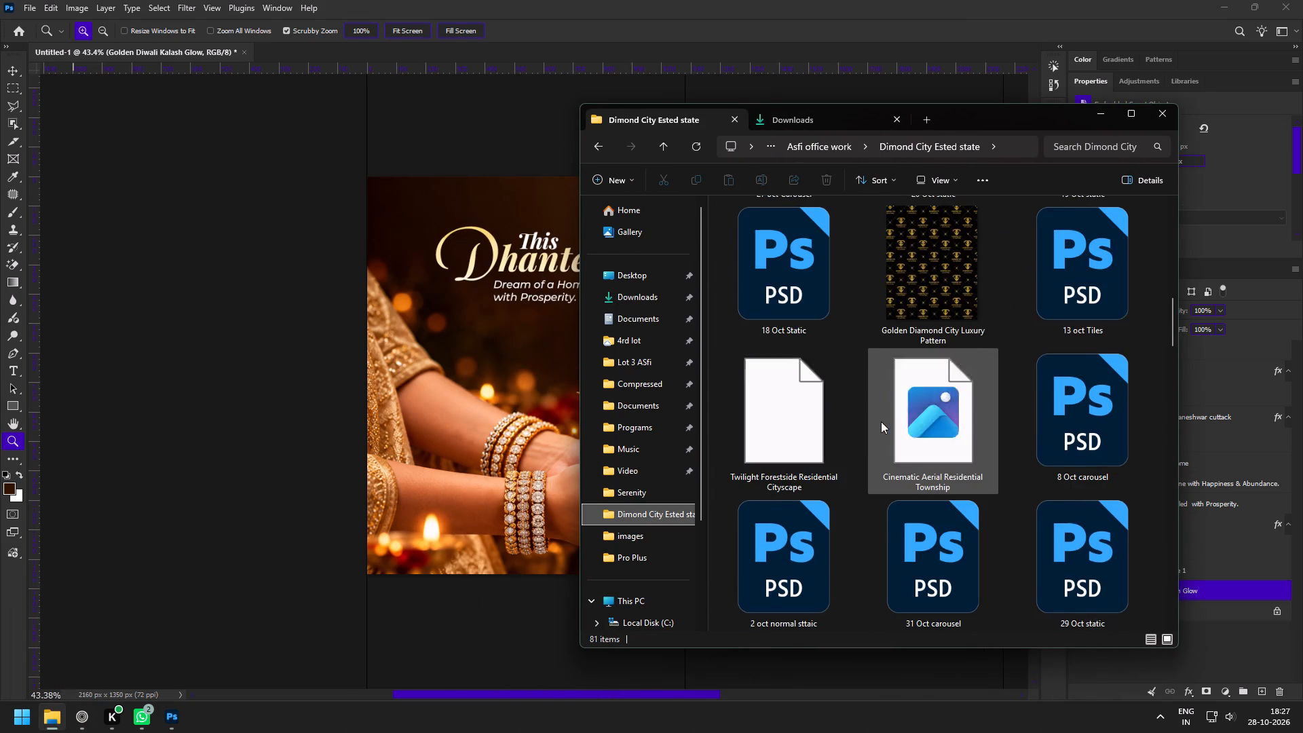
scroll(881, 421, "down", 7)
scroll(900, 525, "down", 2)
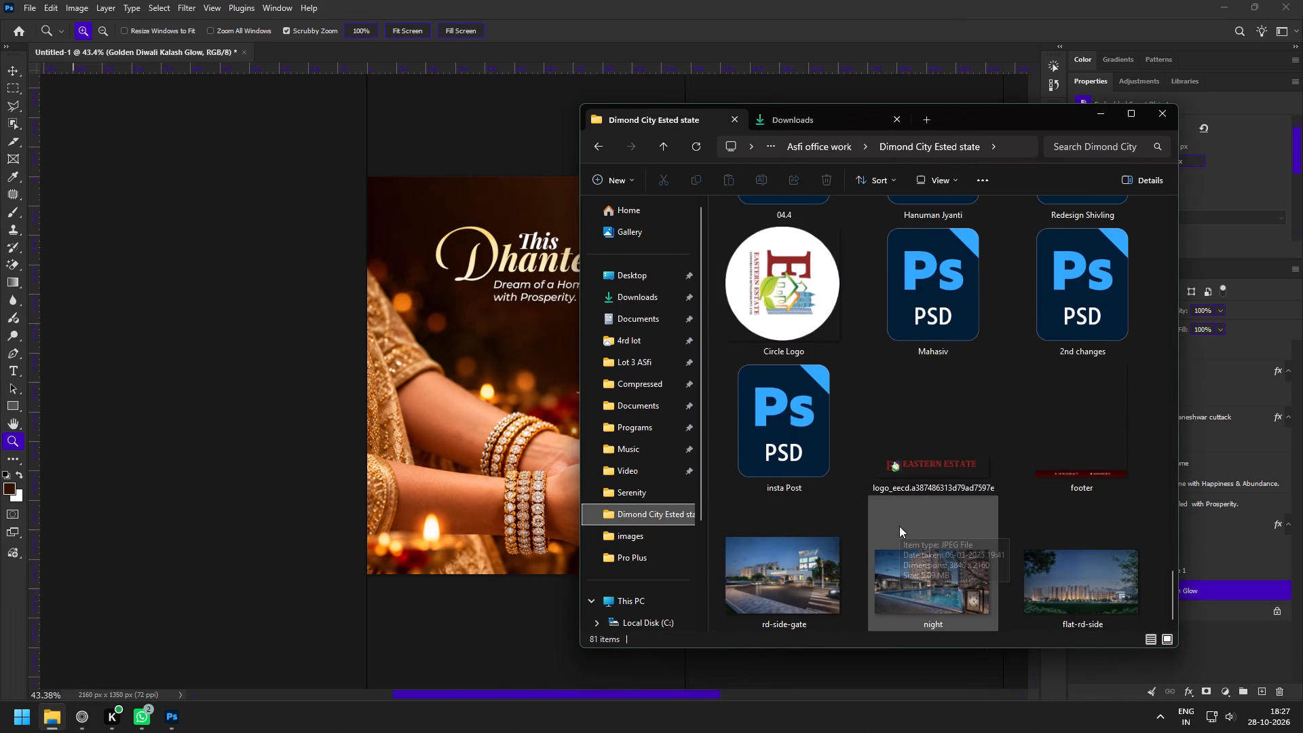
scroll(899, 526, "down", 3)
scroll(899, 526, "up", 3)
scroll(899, 526, "down", 1)
left_click(780, 418)
left_click_drag(784, 411, 445, 320)
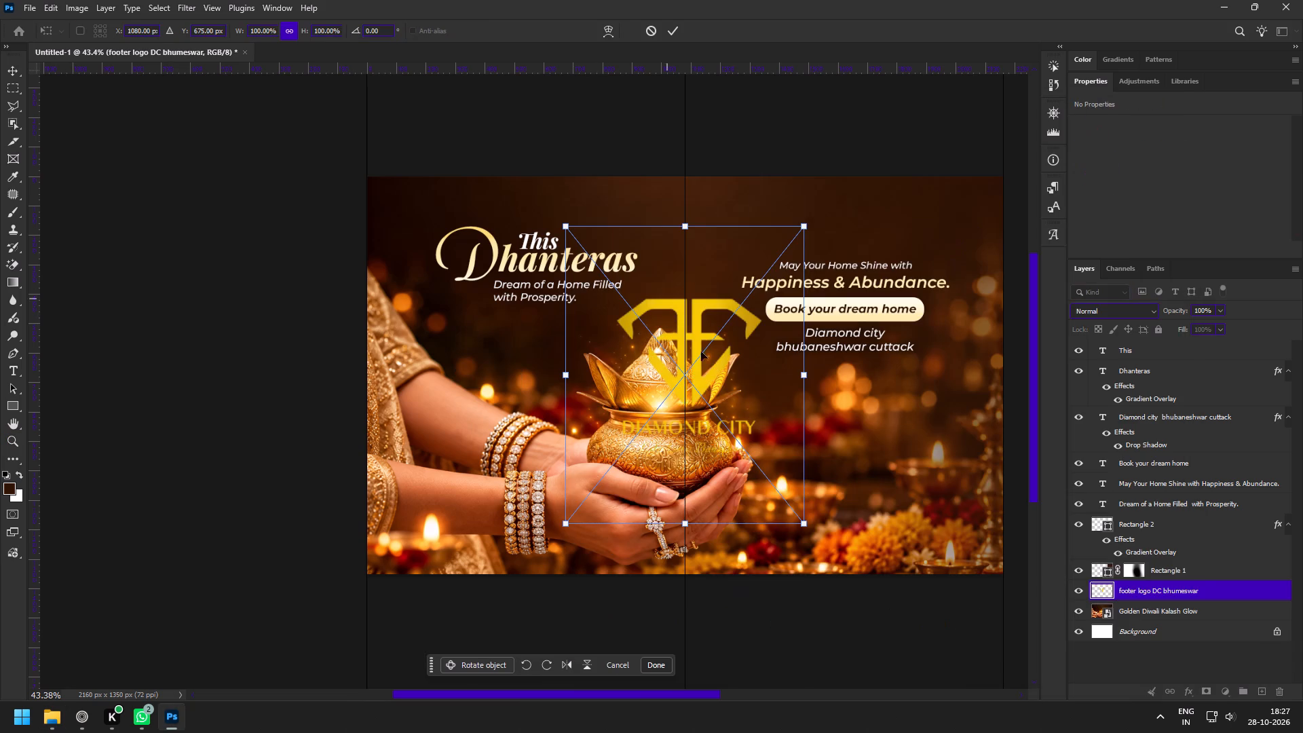
Scale the Diamond City logo to about 28.6% and place it at the top of Tile 1 near the centre guide.
left_click_drag(807, 379, 615, 380)
left_click_drag(578, 377, 588, 359)
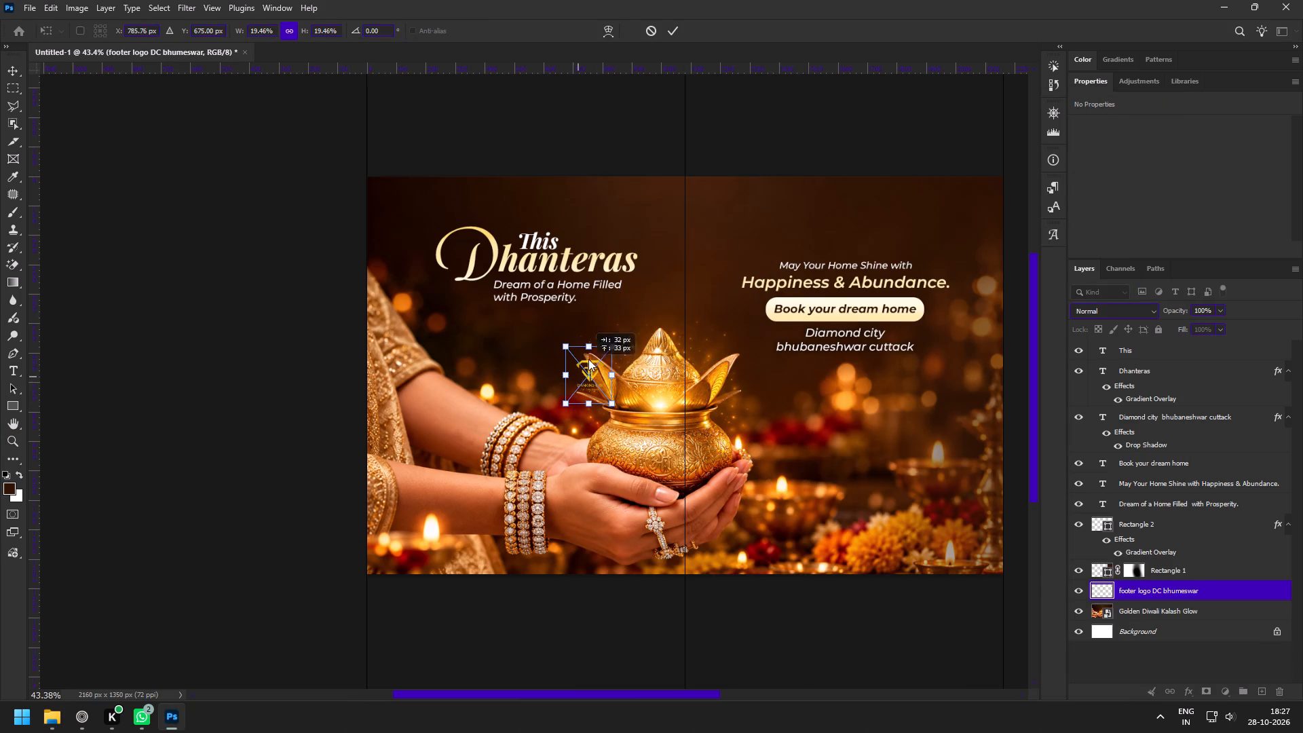
left_click_drag(588, 359, 638, 212)
left_click_drag(671, 210, 682, 210, "alt")
left_click_drag(653, 211, 662, 212)
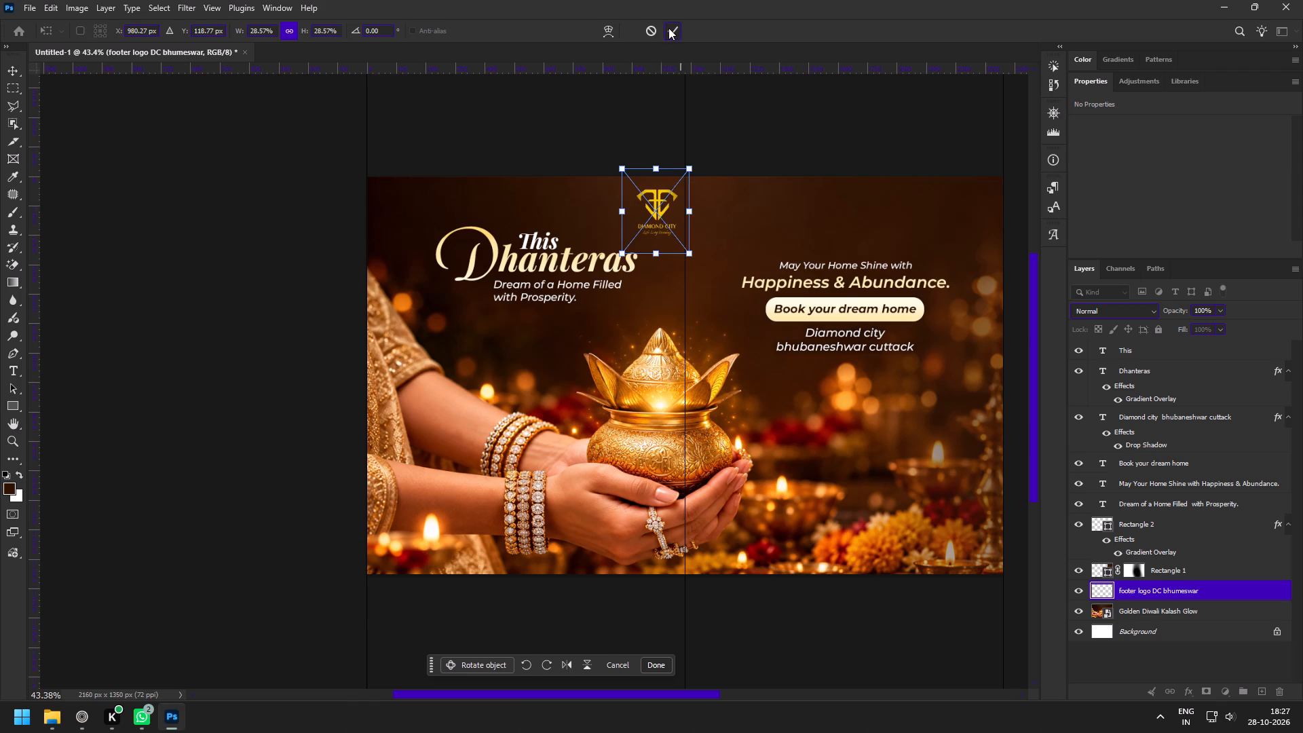
left_click(668, 28)
Scale the logo down to about 24.6% and position it at about X 991 px, Y 91 px.
key("z")
left_click_drag(631, 198, 680, 308)
key("v")
left_click_drag(692, 284, 691, 276)
left_click_drag(772, 227, 764, 225)
left_click_drag(683, 228, 685, 228)
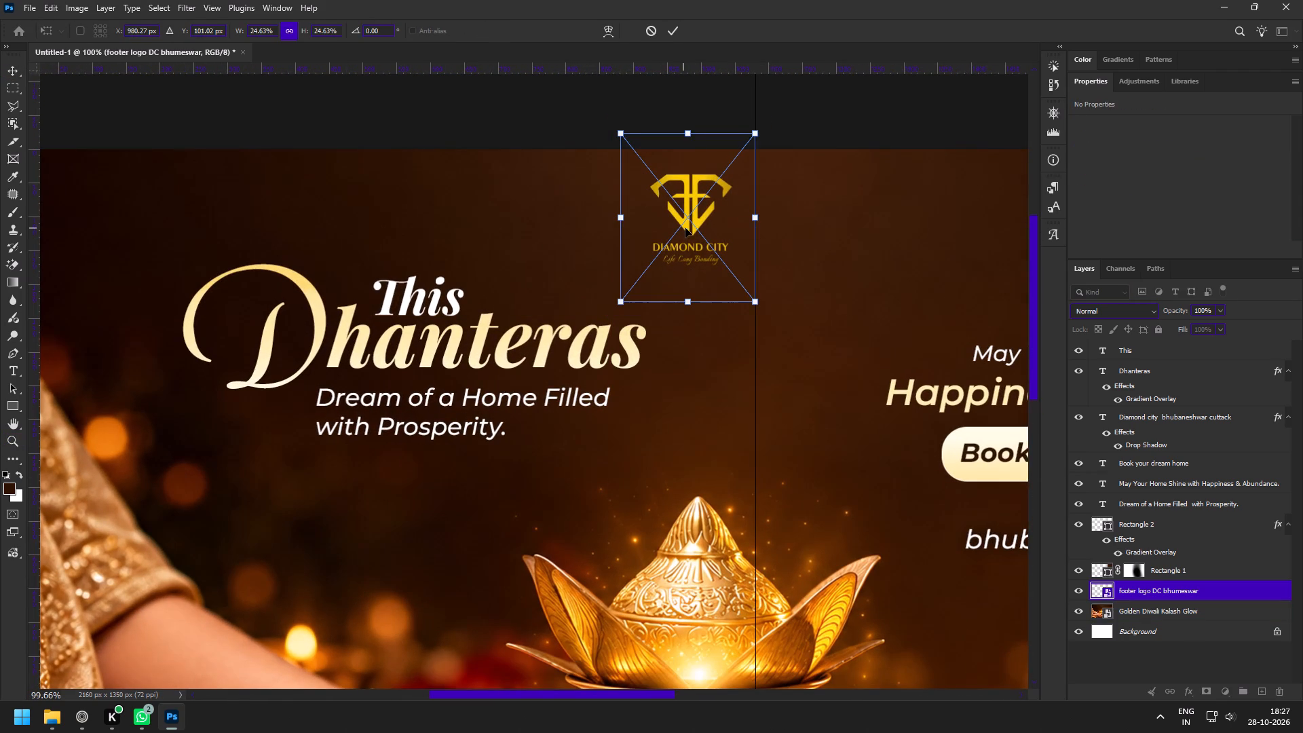
left_click_drag(685, 228, 691, 228)
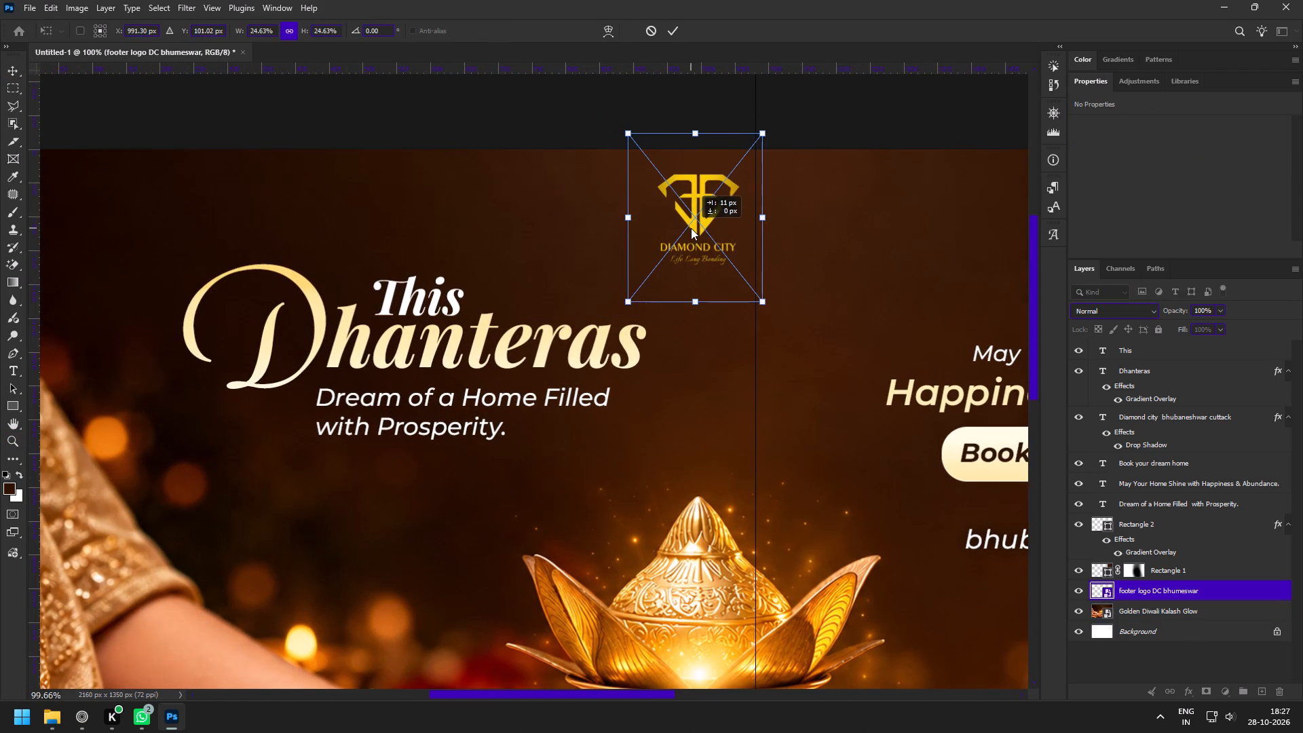
left_click_drag(691, 228, 691, 226)
left_click(676, 33)
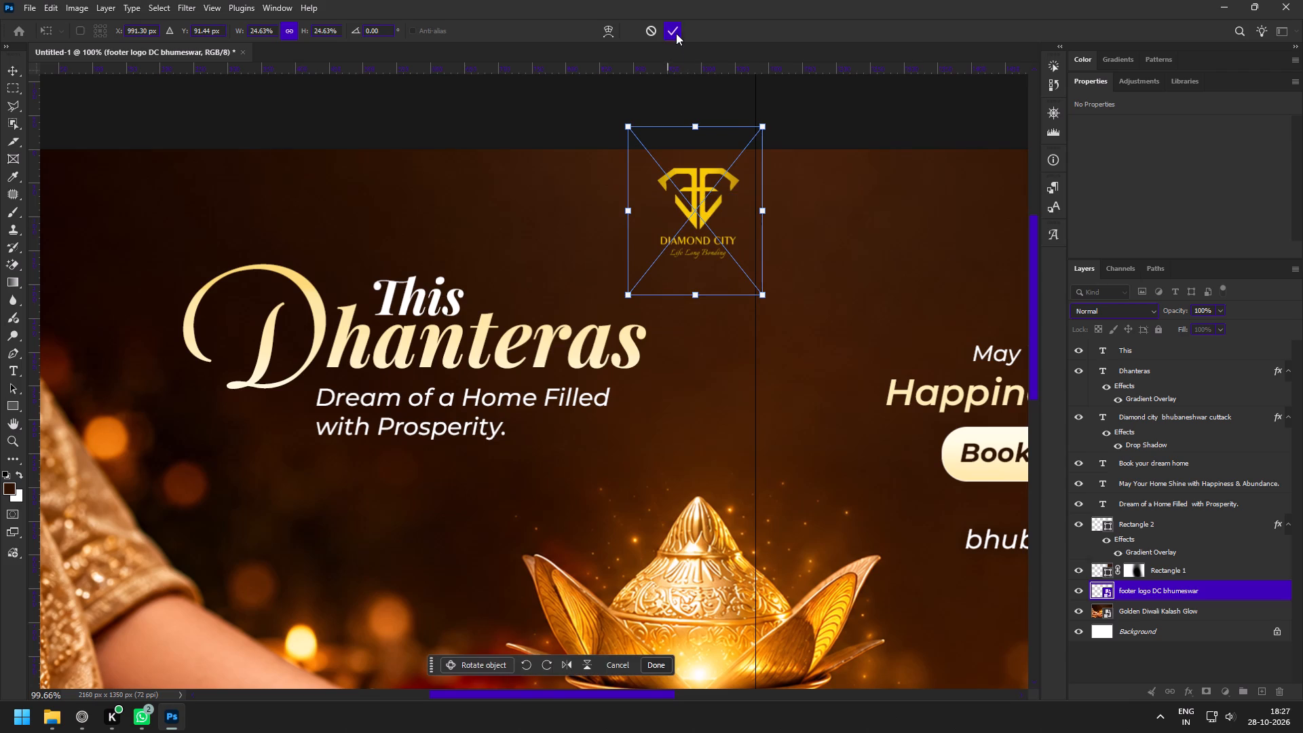
Move "This", "Dhanteras" and the "Dream of a Home Filled with Prosperity." text together about 80 px down and slightly left.
key("z")
left_click_drag(634, 266, 580, 243)
key("space")
left_click_drag(539, 295, 567, 262)
left_click_drag(535, 230, 611, 313)
key("v")
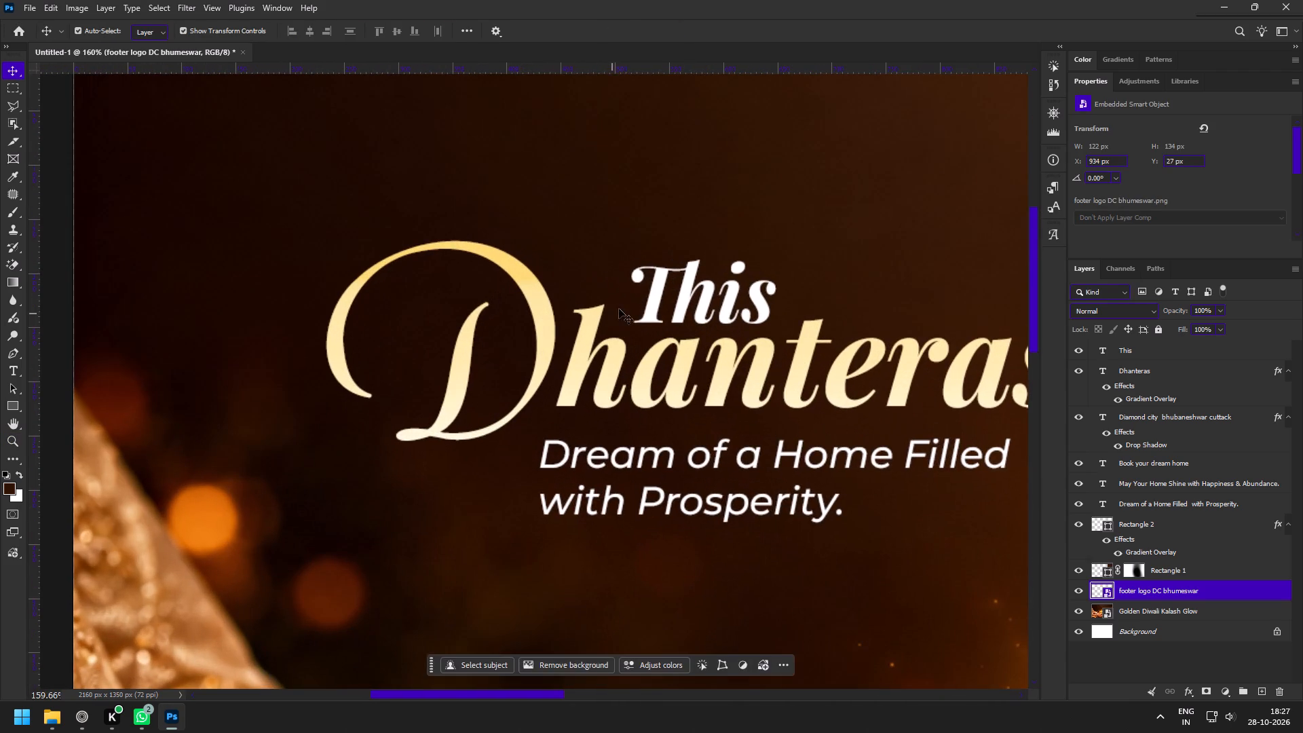
left_click(652, 285)
left_click(454, 350, "shift")
left_click(625, 486, "shift")
key("z")
left_click_drag(696, 513, 640, 483)
key("space")
left_click_drag(720, 512, 594, 396)
key("v")
left_click_drag(597, 352, 591, 383)
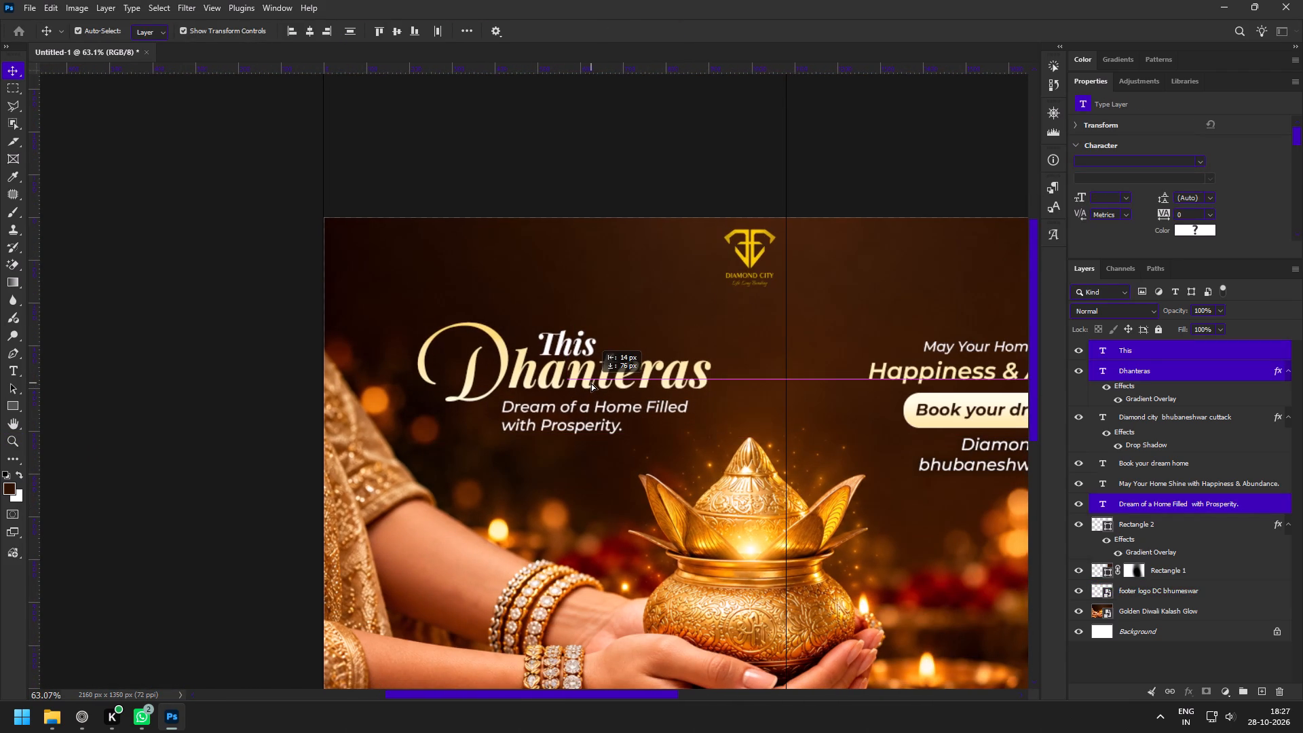
left_click_drag(591, 383, 591, 387)
Examine the balance of the logo, the moved Tile 1 text and the Tile 2 text across the whole post.
key("z")
left_click_drag(667, 417, 628, 397)
key("space")
key("space")
key("space")
key("space")
left_click_drag(698, 431, 605, 350)
left_click_drag(529, 384, 551, 392)
key("space")
key("space")
key("space")
left_click_drag(725, 416, 683, 389)
left_click_drag(751, 428, 732, 422)
key("space")
left_click_drag(742, 445, 704, 433)
left_click_drag(615, 344, 632, 370)
Stamp all visible layers into a new layer above "This" and convert it to a smart object.
scroll(1166, 473, "up", 4)
scroll(1175, 400, "up", 3)
left_click(1139, 355)
key("ctrl+alt+shift+e")
key("F8")
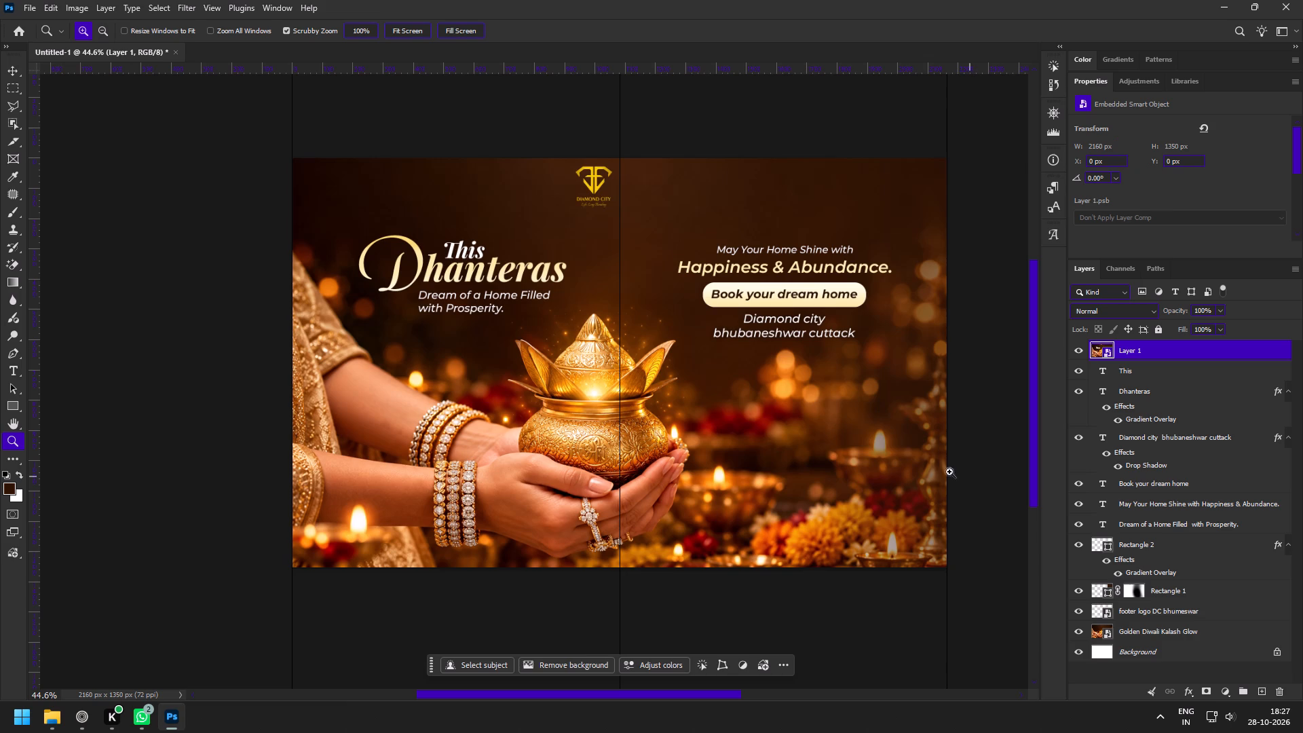
Start saving the post as a Photoshop document in the Dimond City Ested state folder.
key("ctrl+s")
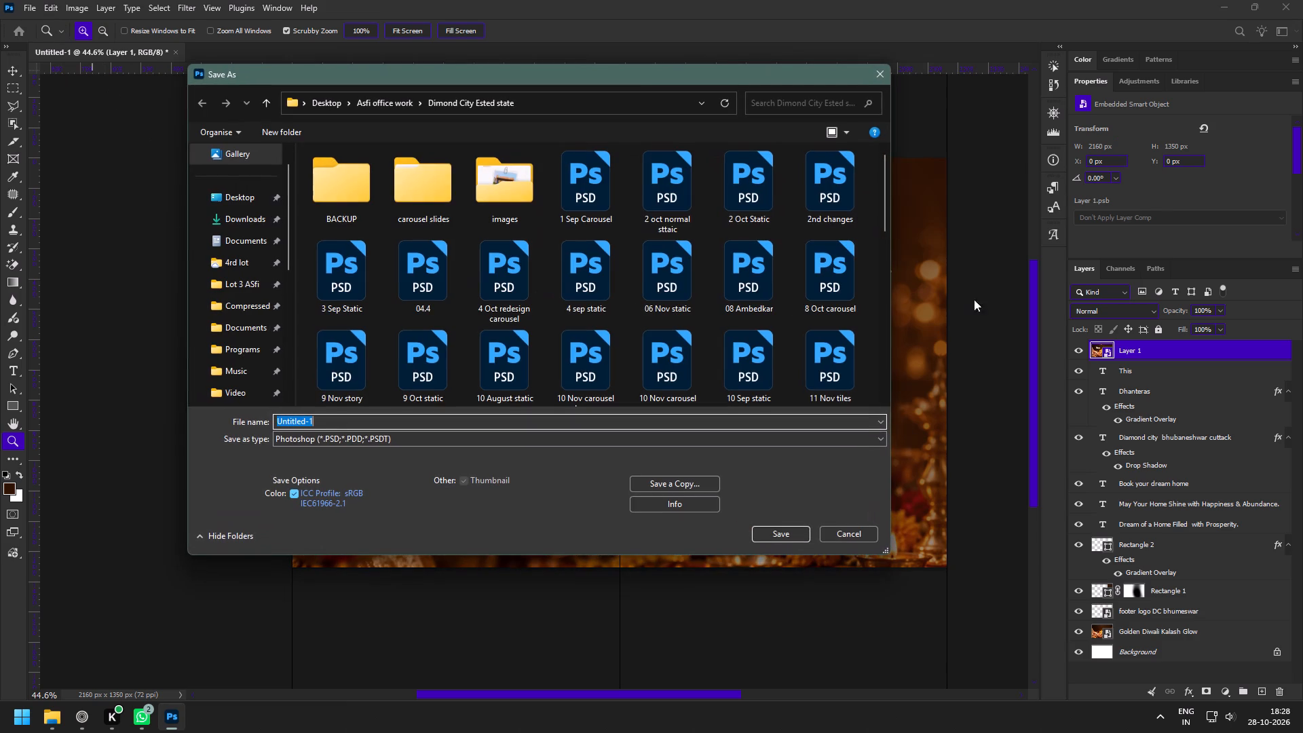
left_click_drag(632, 73, 660, 75)
Switch to the browser, close the Diamond city content document and open the "Diamond city BBSR" Google Sheet.
left_click(92, 713)
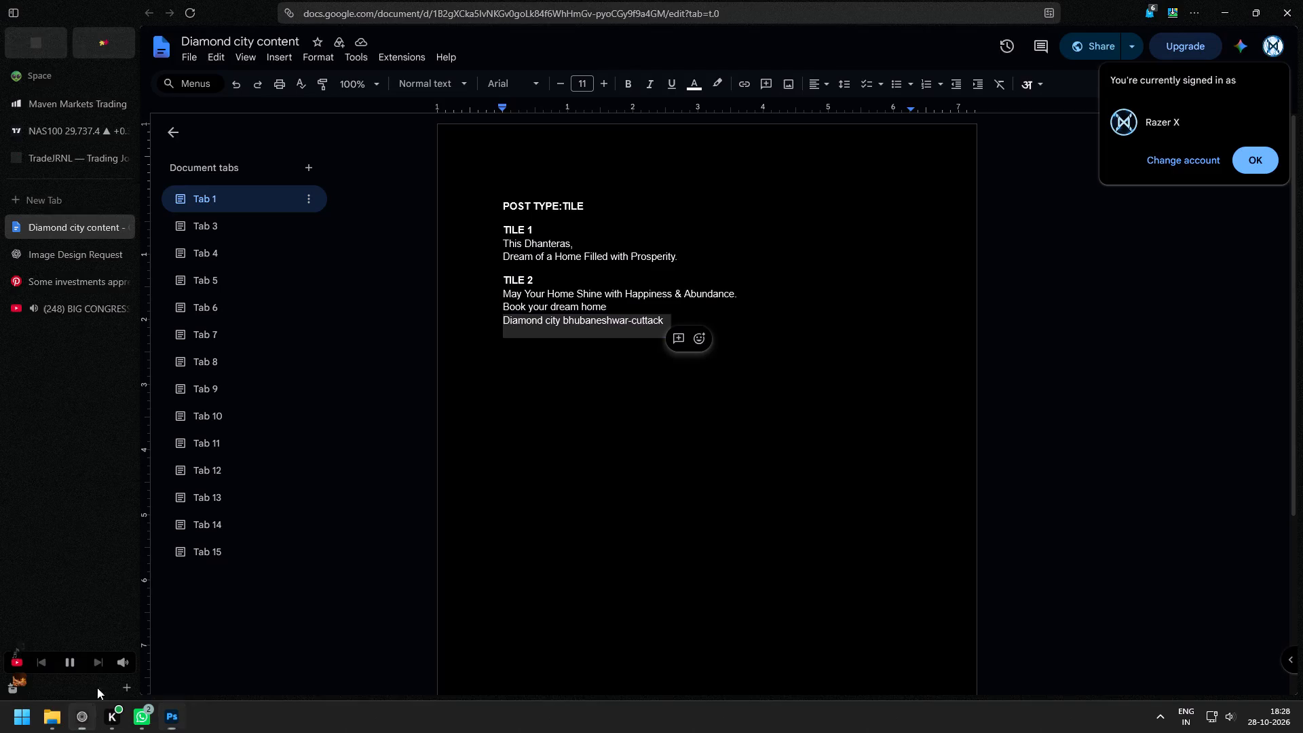
left_click(119, 225)
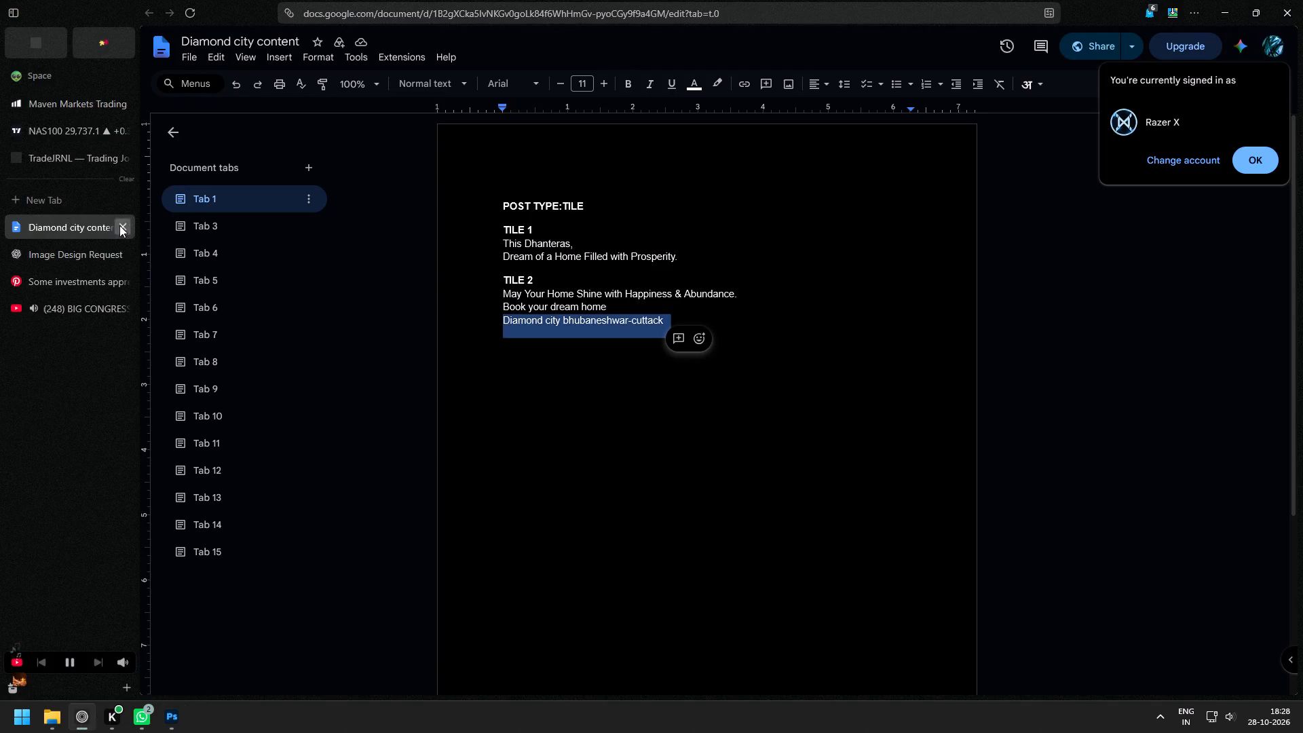
left_click(62, 211)
type("bb")
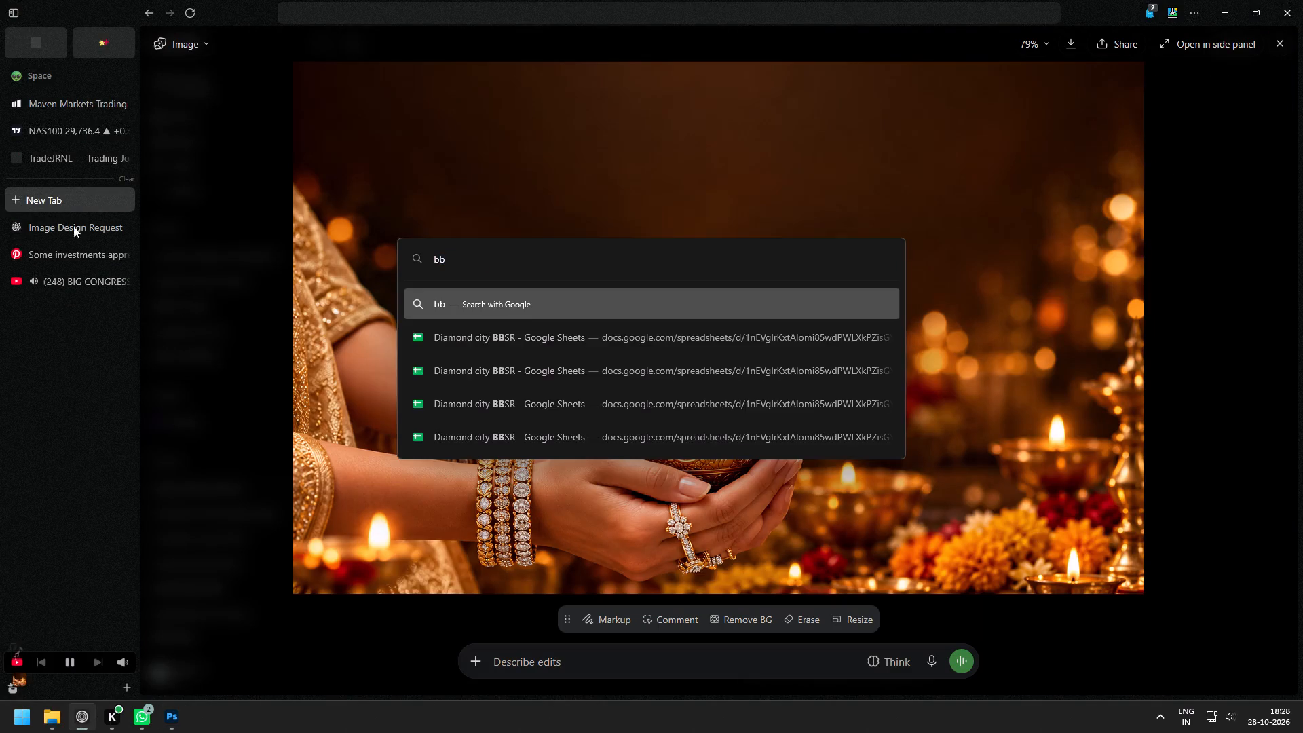
left_click(534, 337)
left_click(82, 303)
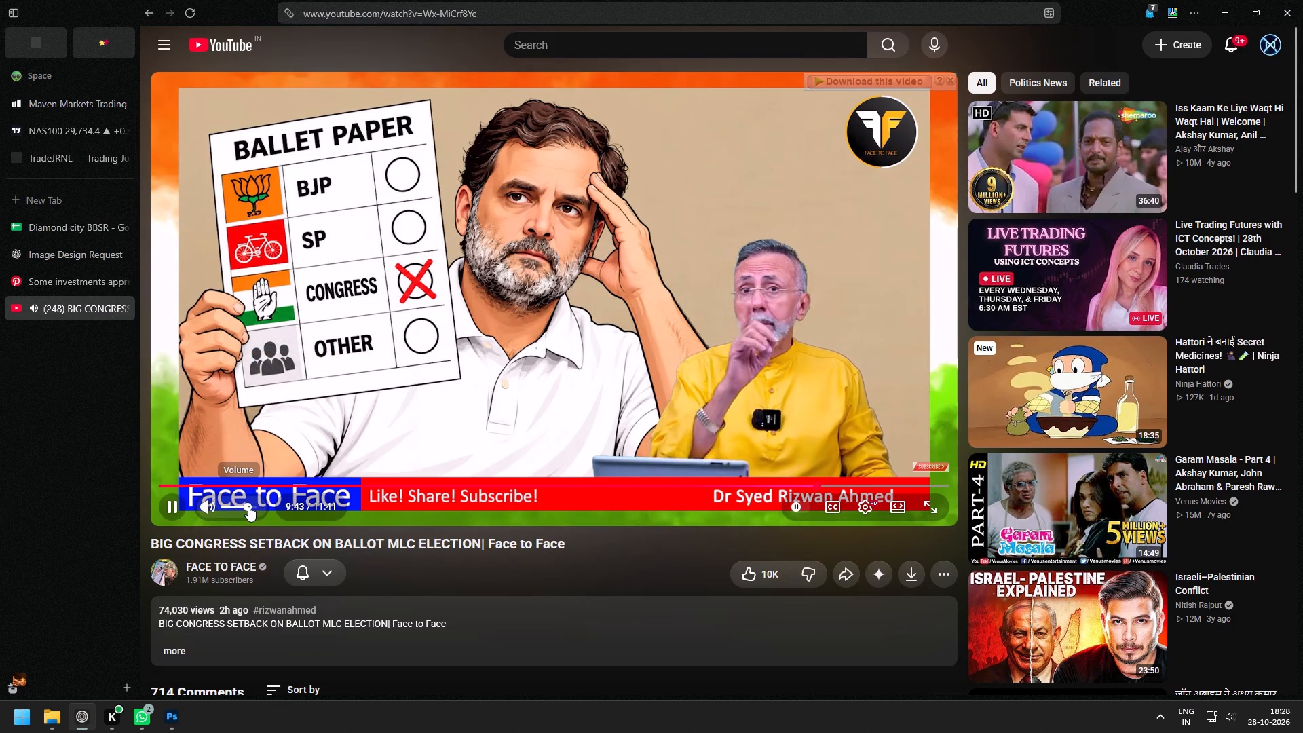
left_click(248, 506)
In the "Diamond city BBSR" spreadsheet's Nov-Dec2026 sheet, set the Dhanteras tile's Creative Status to Done.
left_click(44, 221)
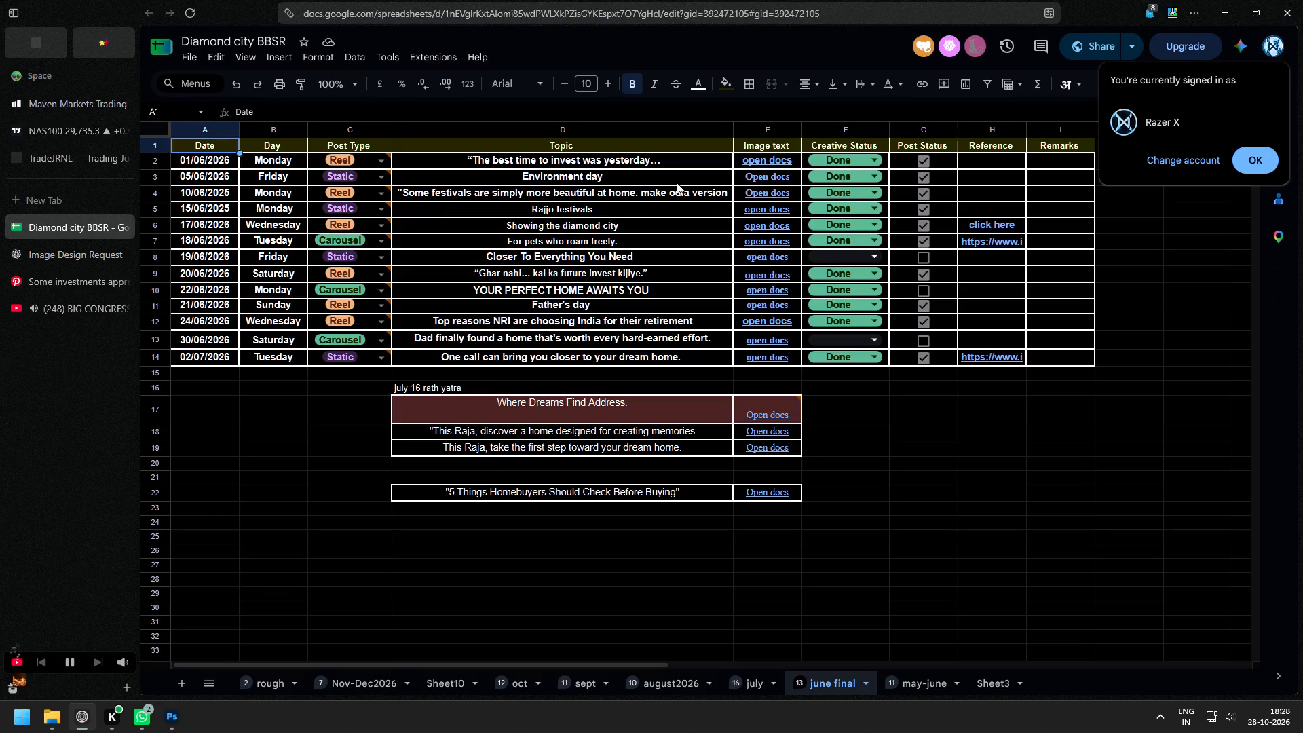
left_click(359, 683)
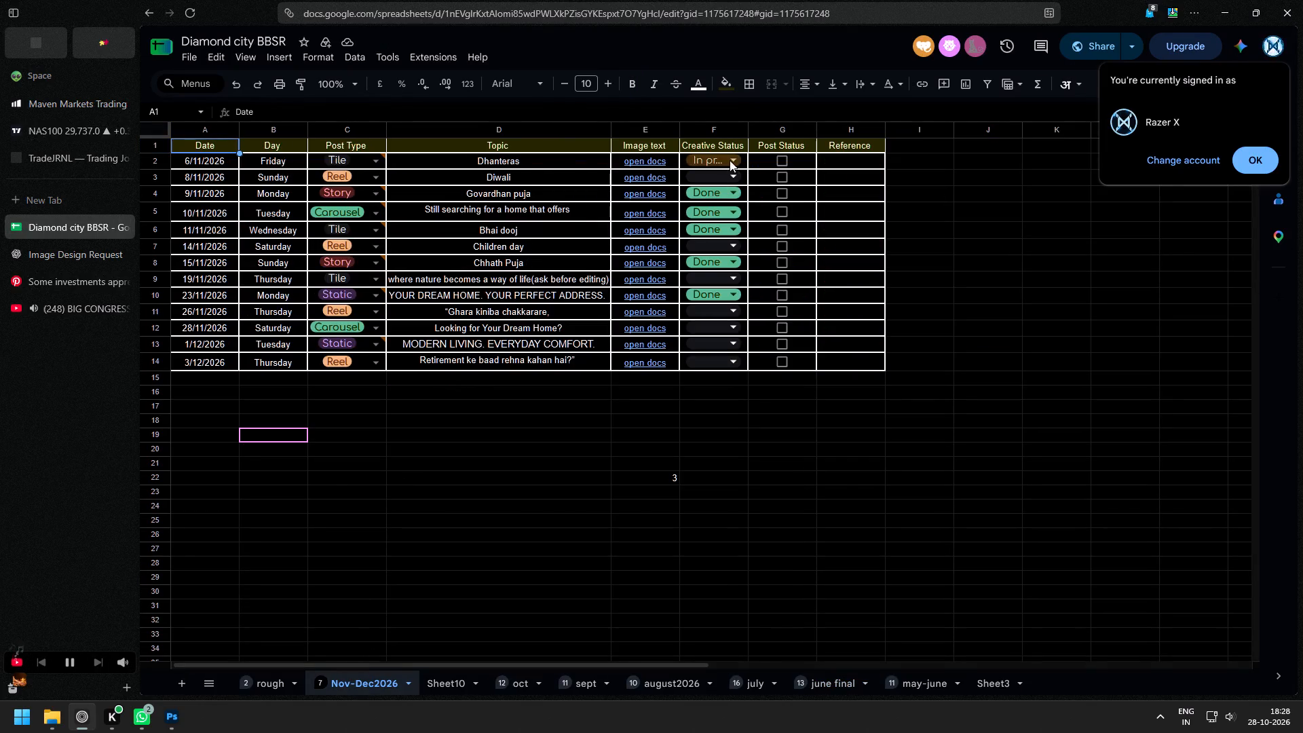
left_click(730, 160)
left_click(702, 181)
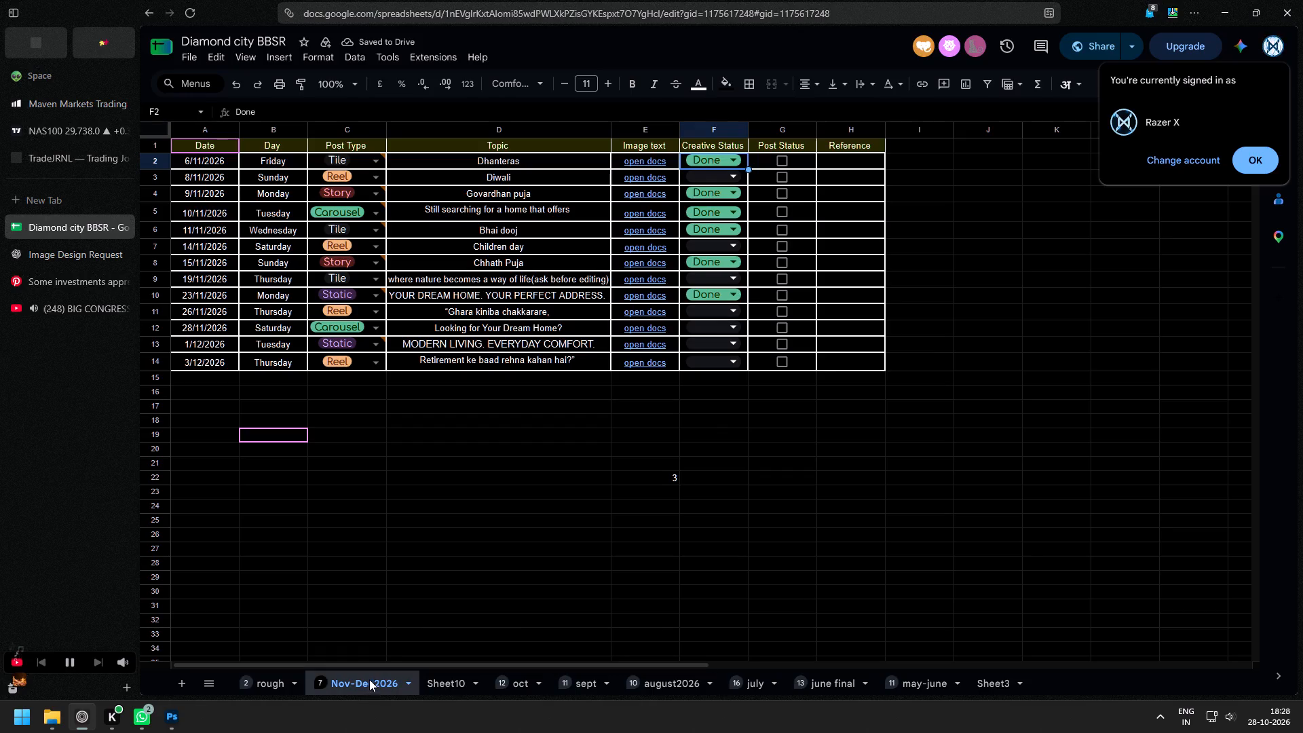
Check the Dhanteras entry in the rough and Nov-Dec2026 sheets, and save the post in Photoshop as "06 Nov tiles" with maximum compatibility.
left_click(255, 682)
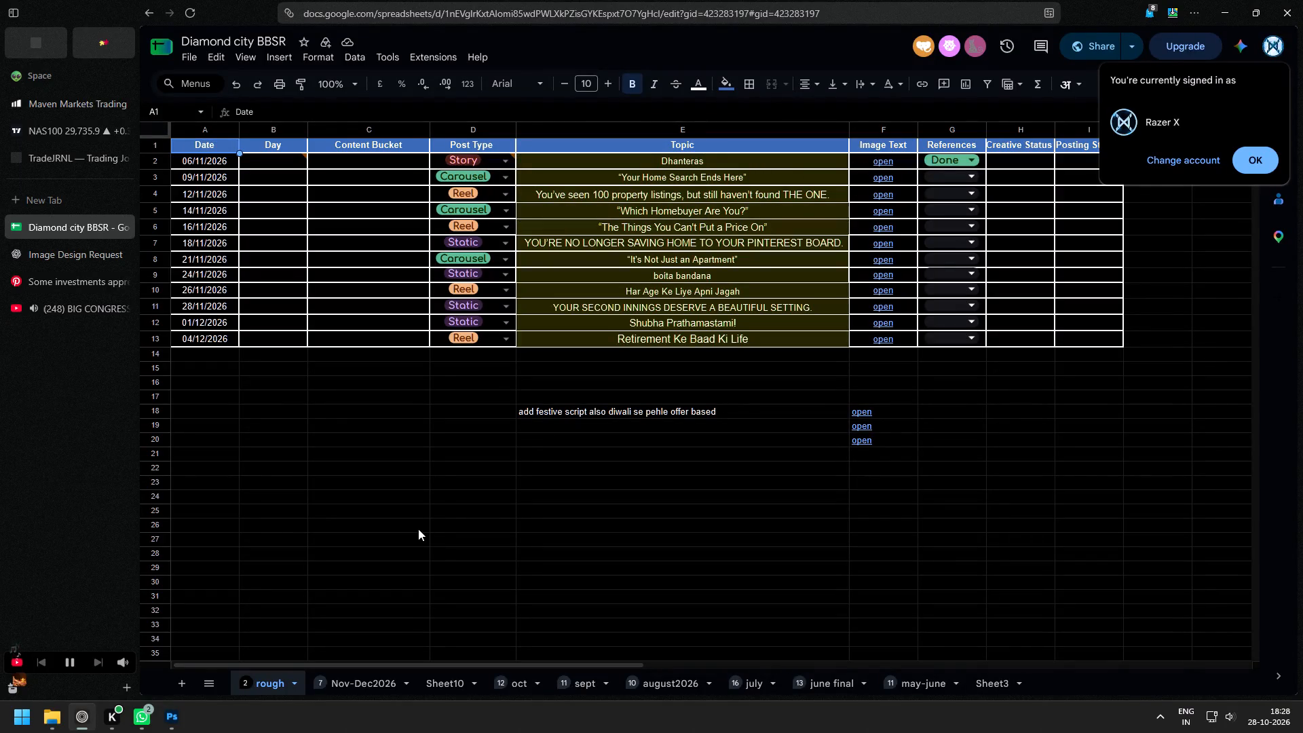
left_click(364, 677)
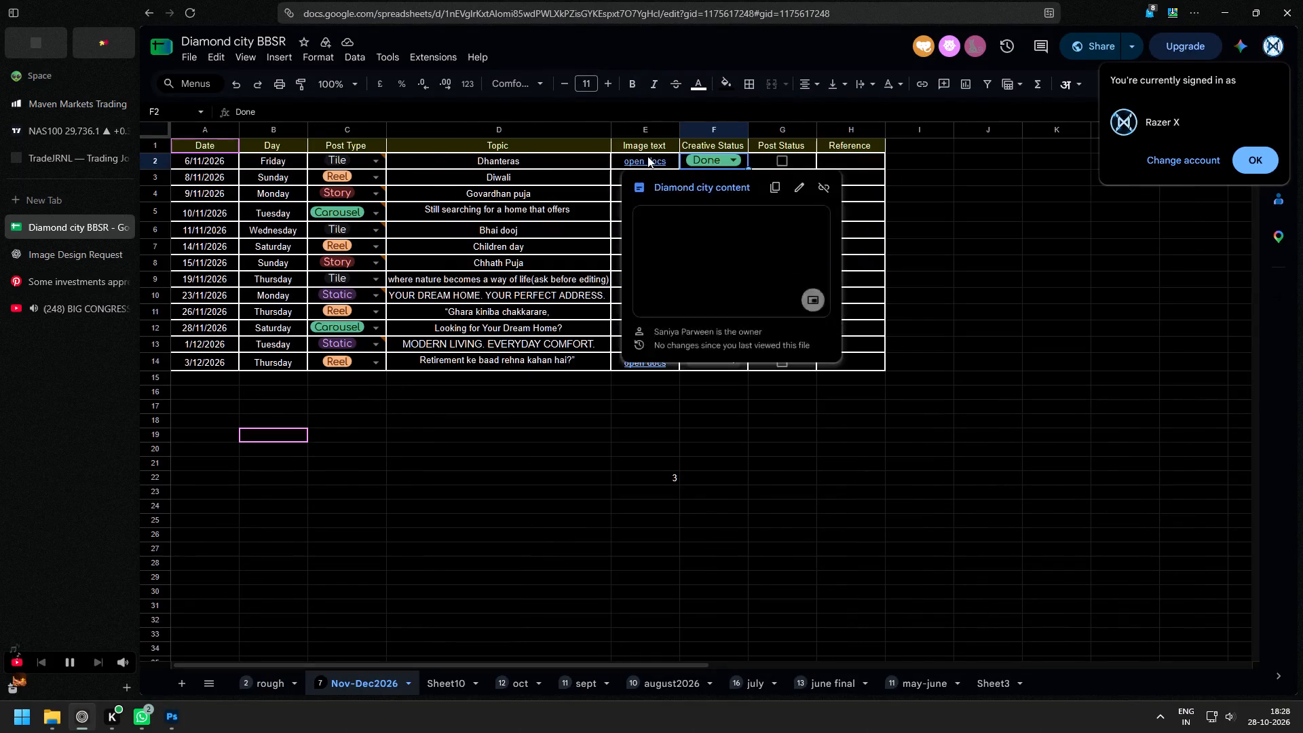
left_click(178, 722)
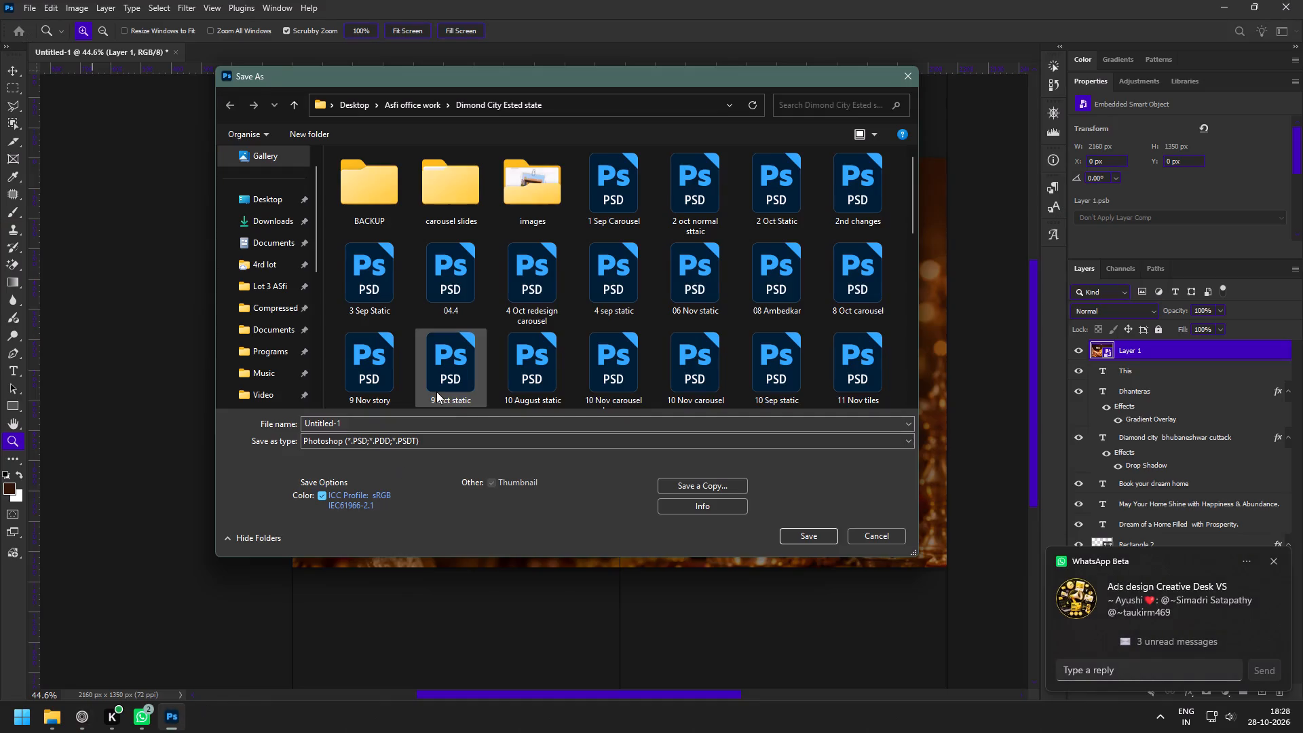
left_click(79, 715)
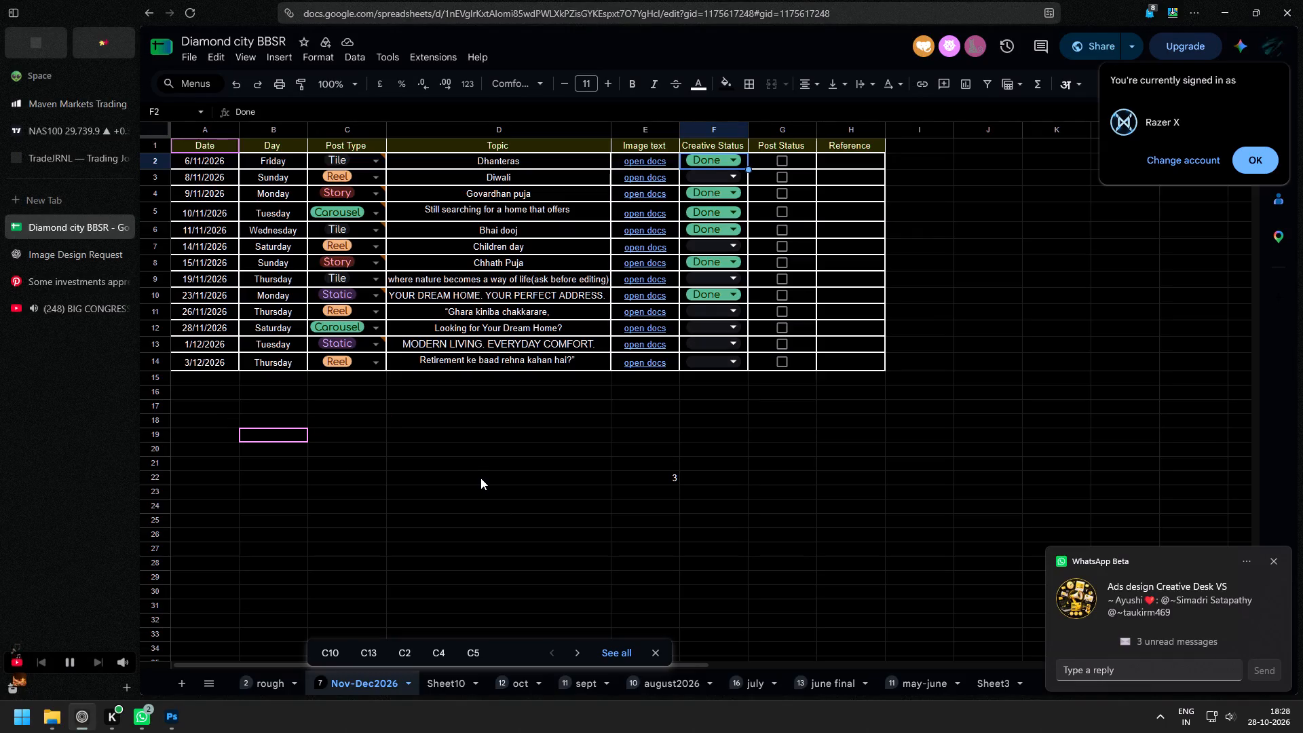
left_click(183, 730)
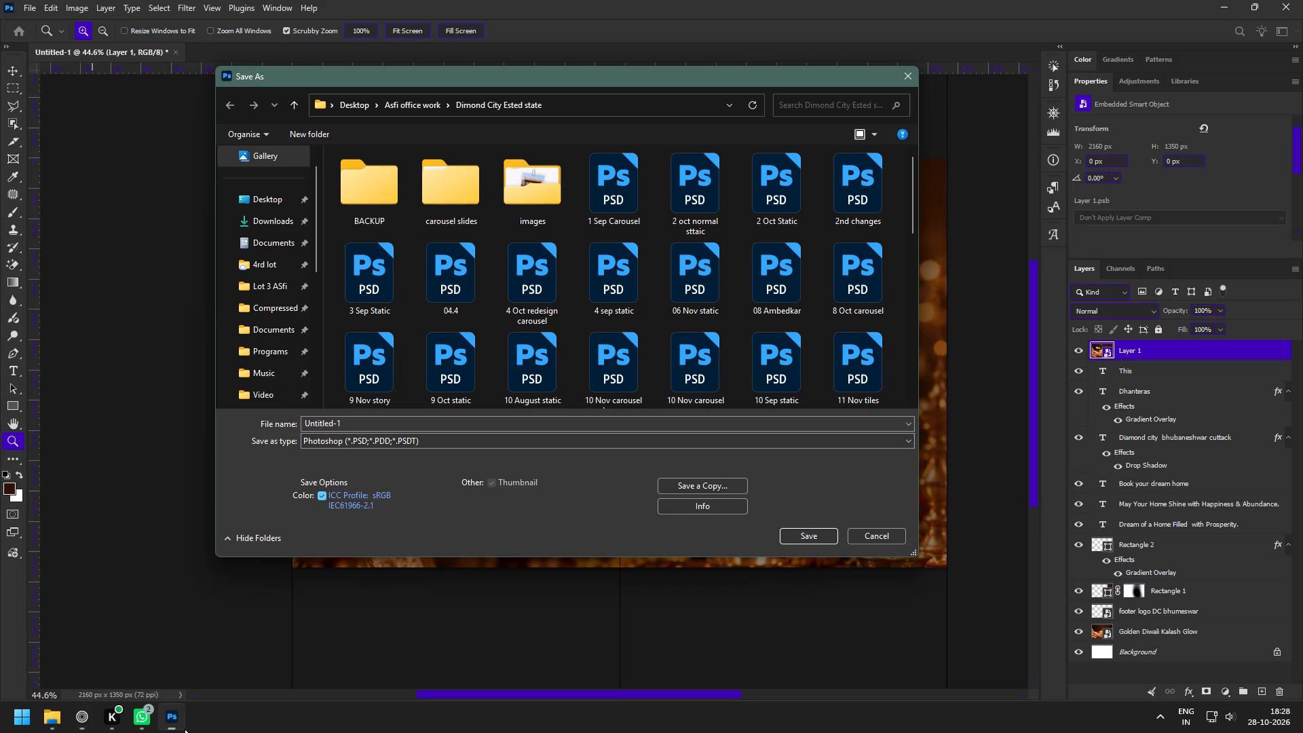
left_click(363, 427)
key("ctrl+a")
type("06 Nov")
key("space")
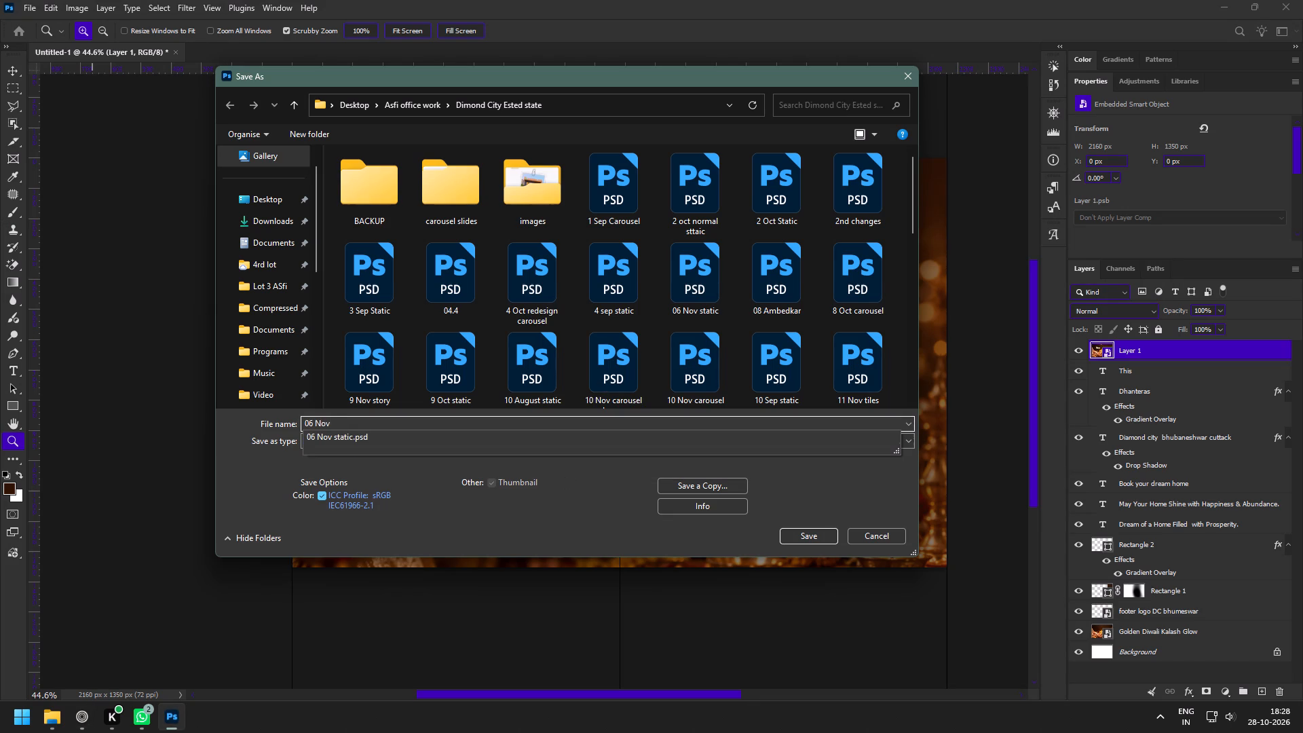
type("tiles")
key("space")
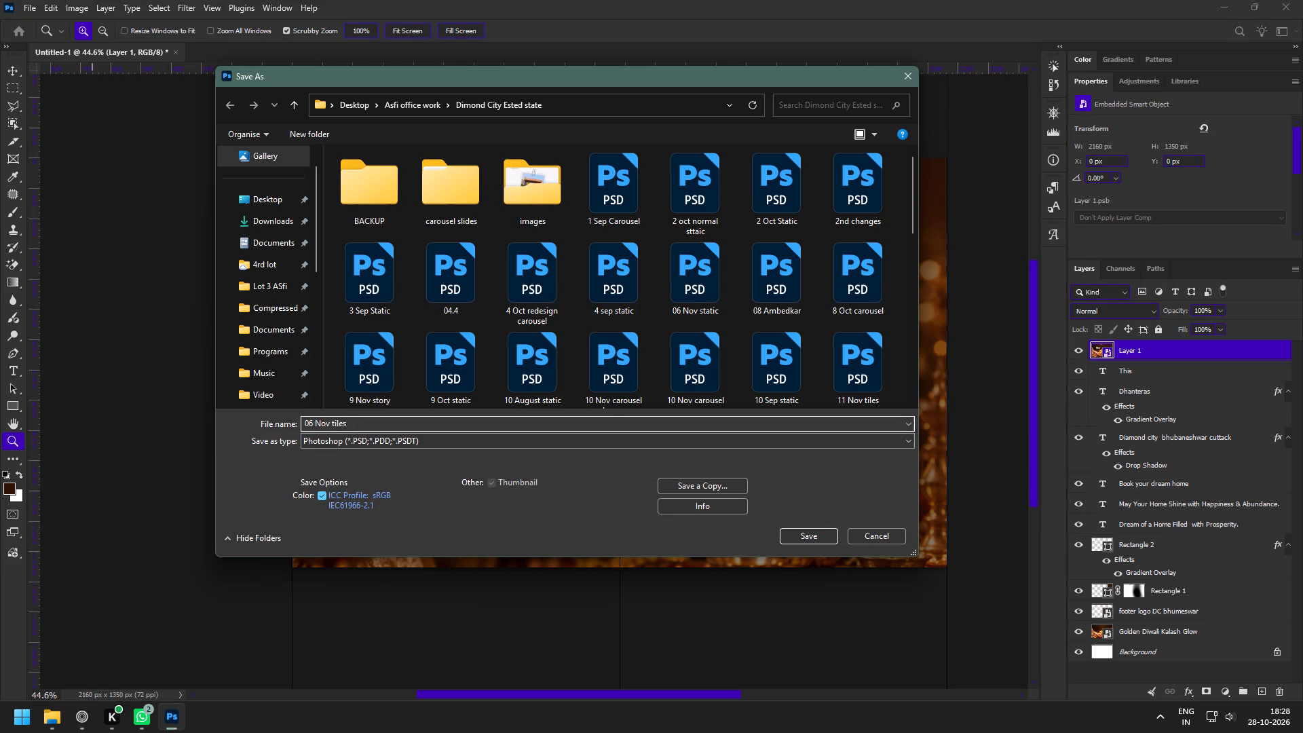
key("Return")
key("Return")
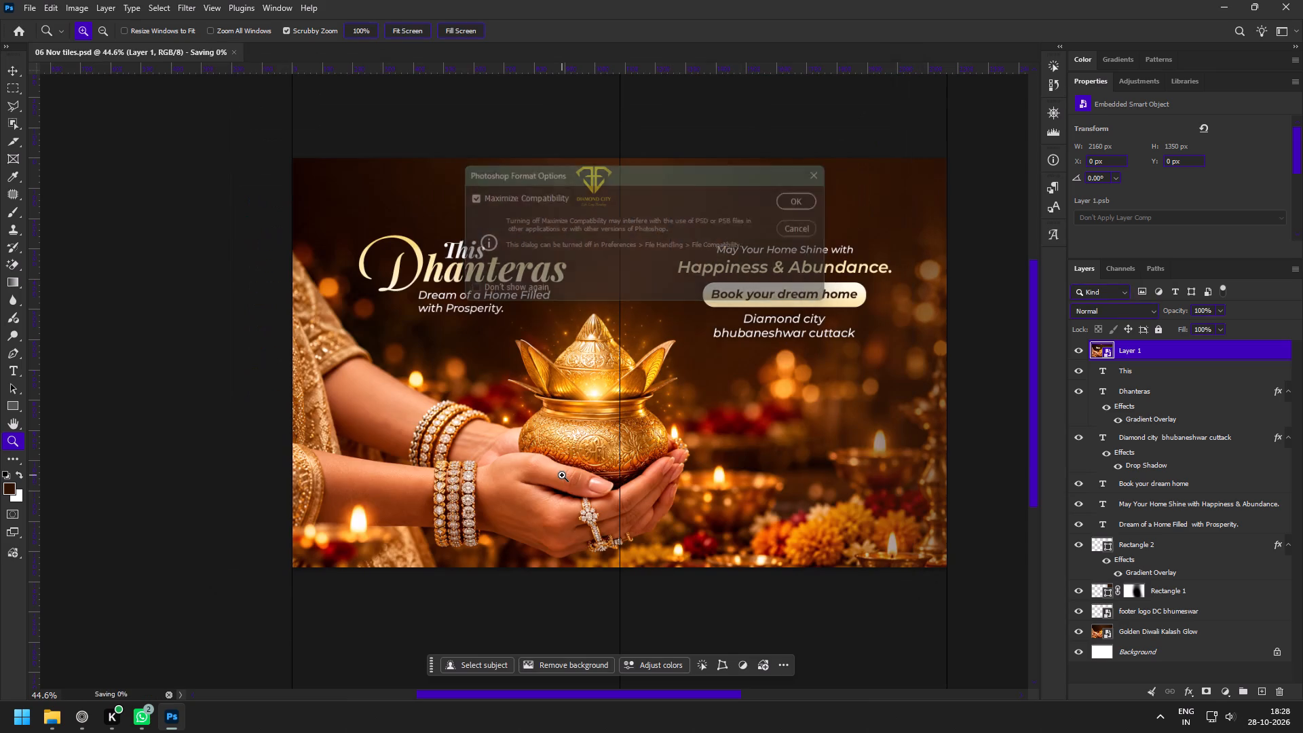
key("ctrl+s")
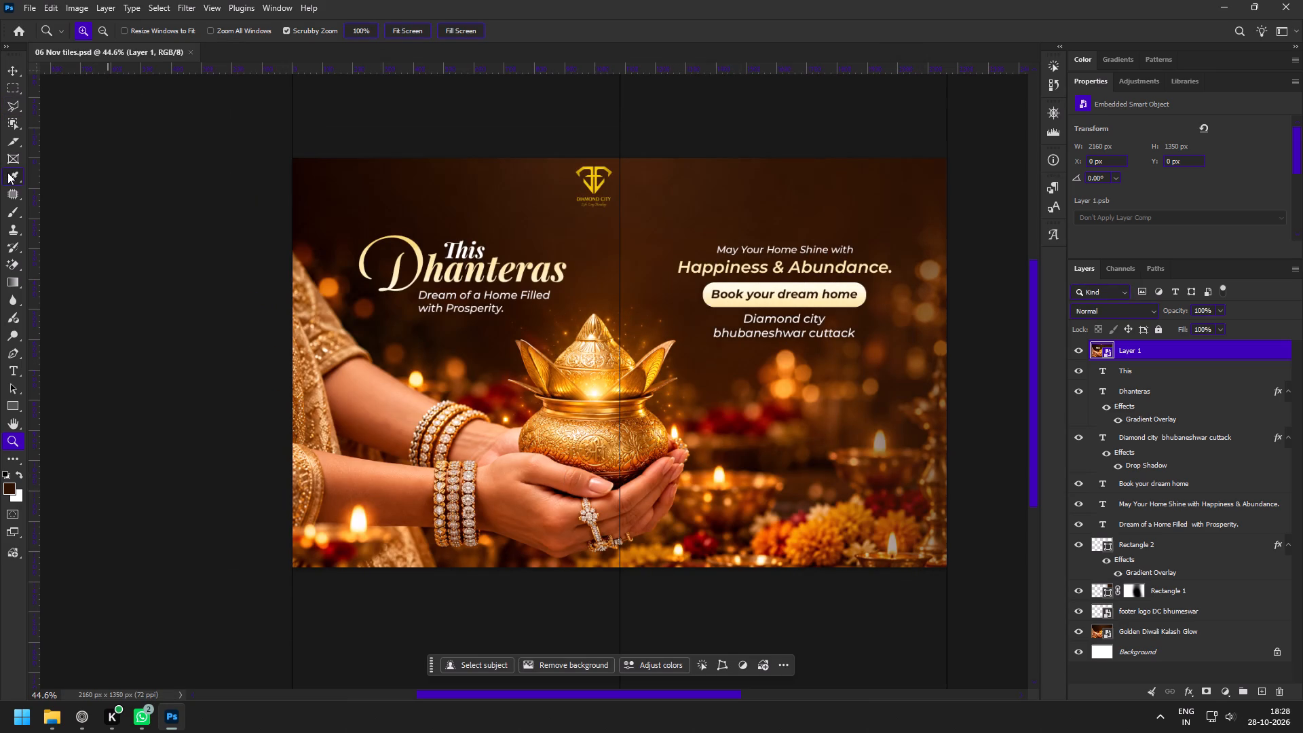
Divide the post into its two tiles with the Slice tool, creating slices from the guides.
left_click(3, 136)
left_click(373, 27)
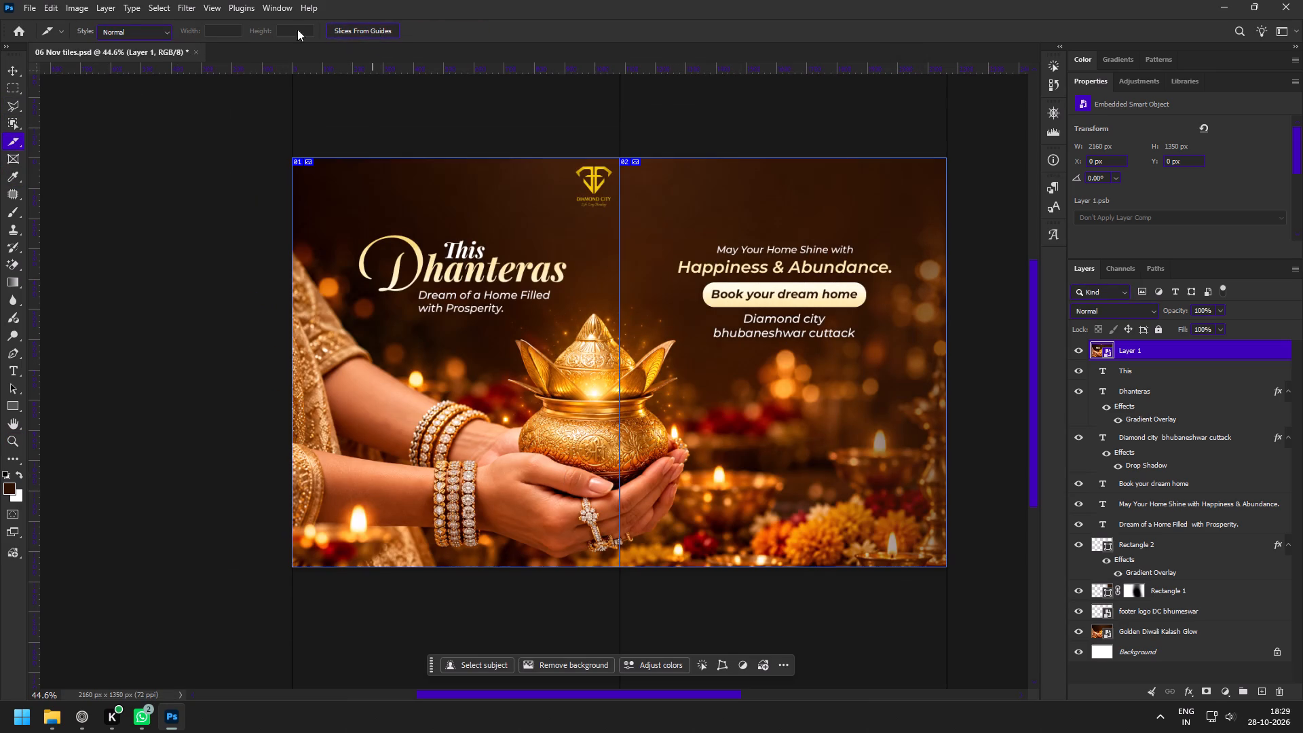
Open the export options for the sliced post.
left_click(23, 4)
left_click(111, 213)
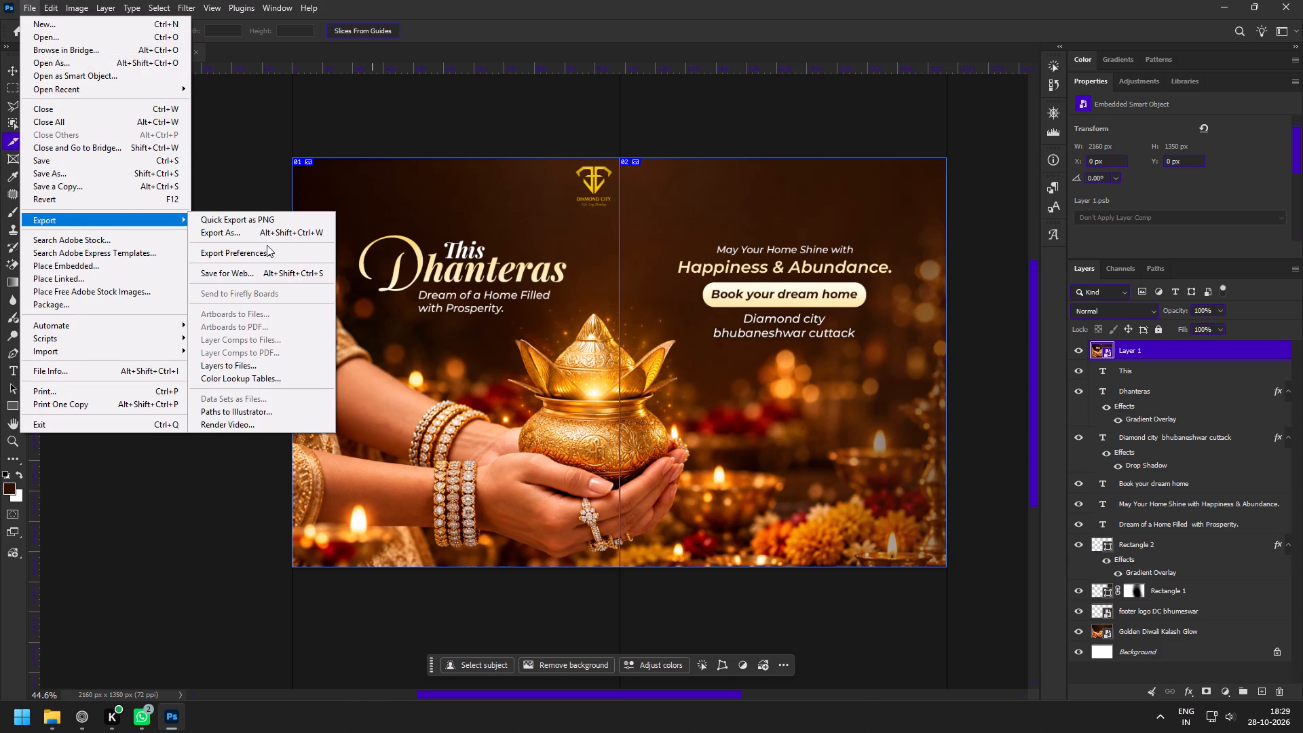
Start a Save for Web export of the sliced post and choose the images folder inside Dimond City Ested state as its destination.
left_click(250, 274)
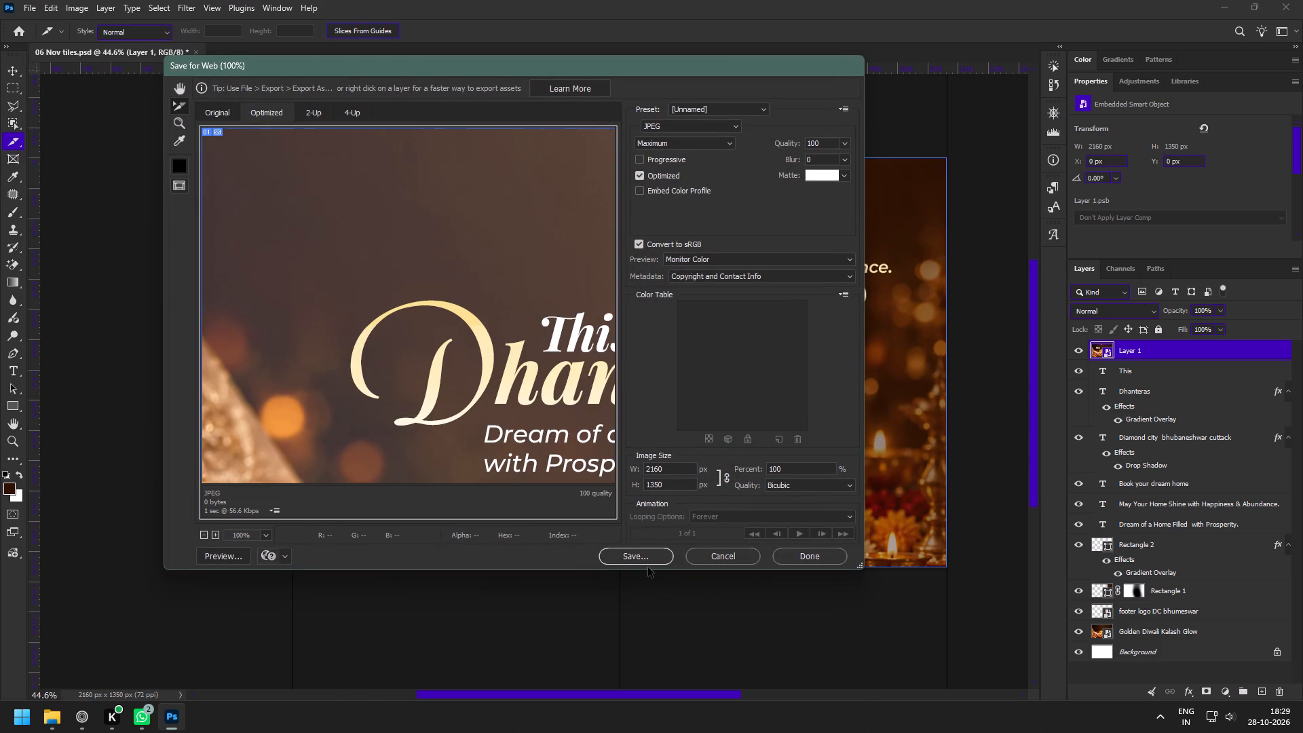
left_click(649, 557)
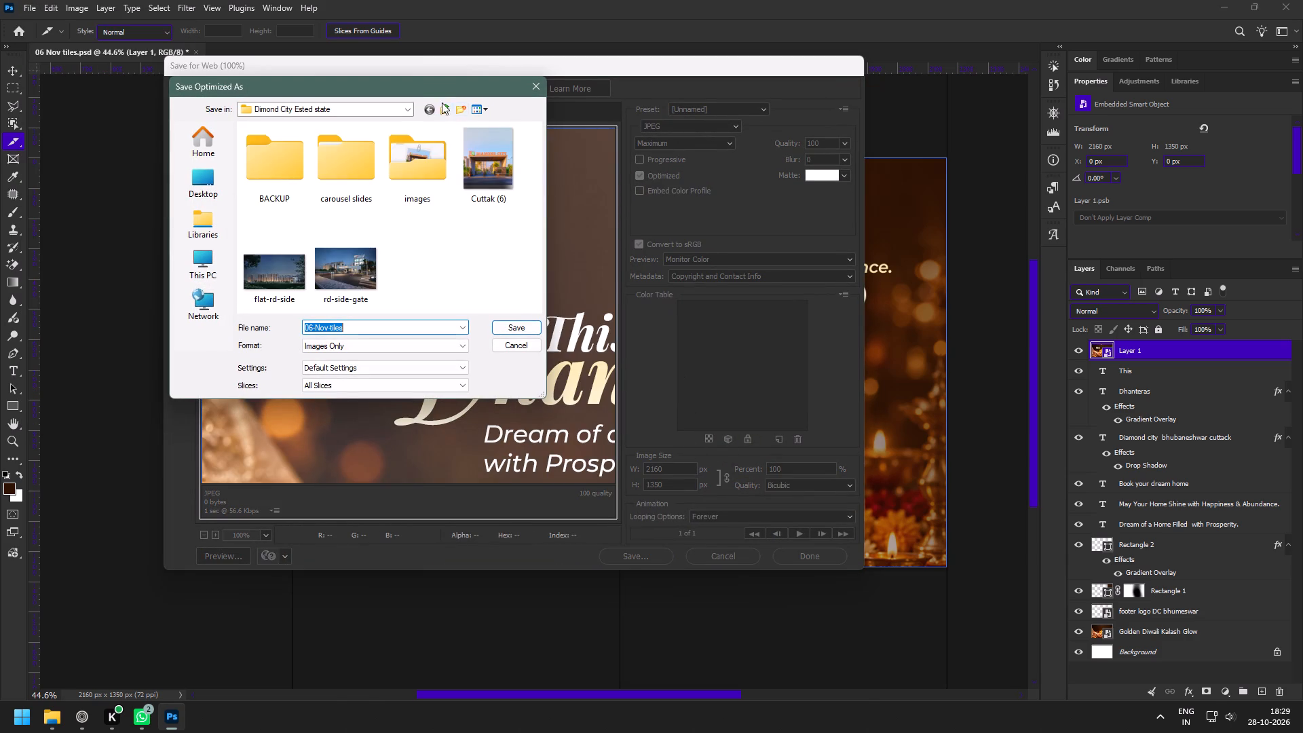
left_click_drag(438, 85, 522, 100)
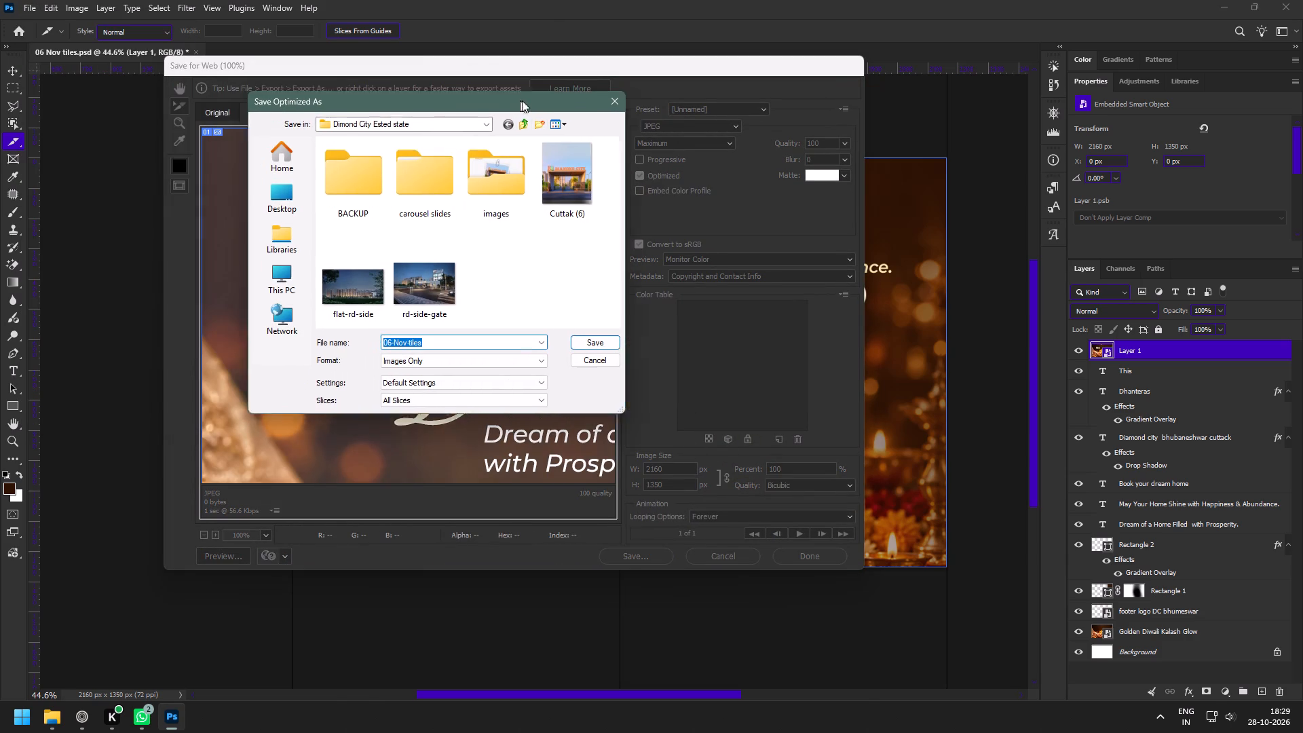
left_click_drag(522, 100, 580, 113)
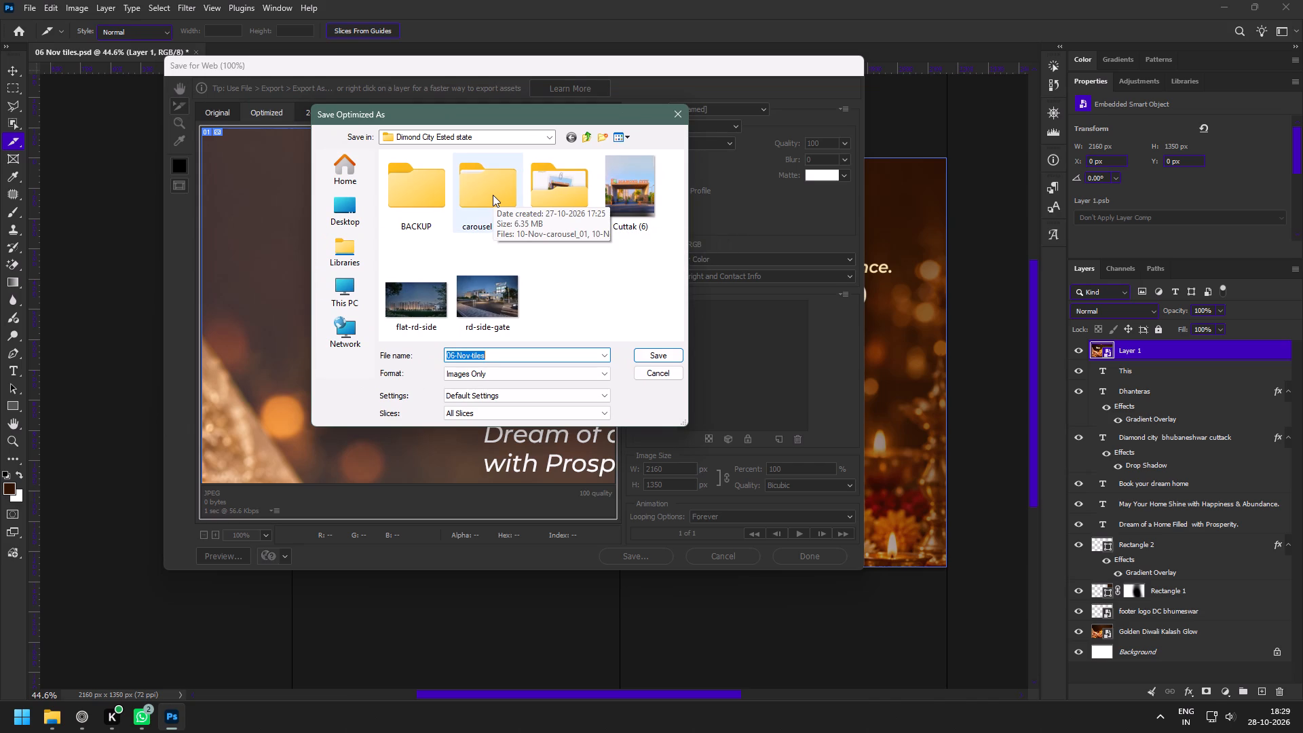
double_click(562, 204)
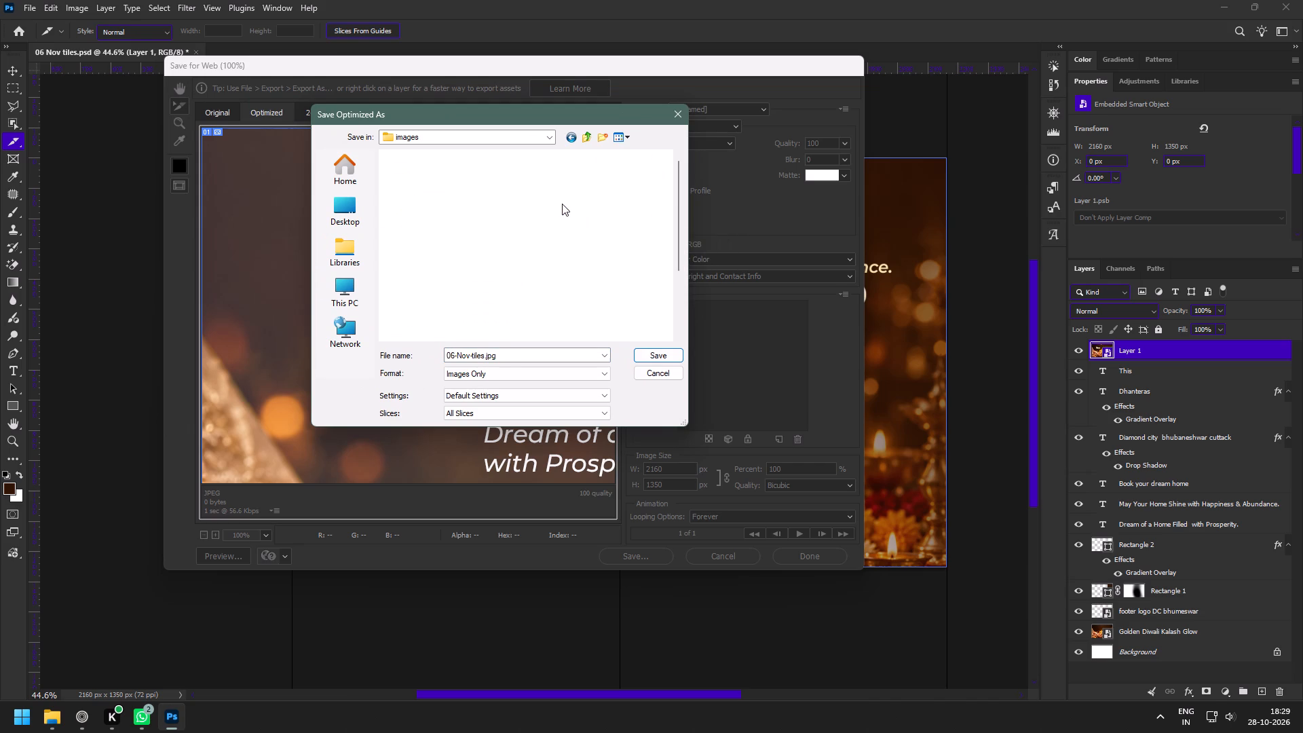
scroll(545, 239, "down", 3)
scroll(545, 239, "up", 3)
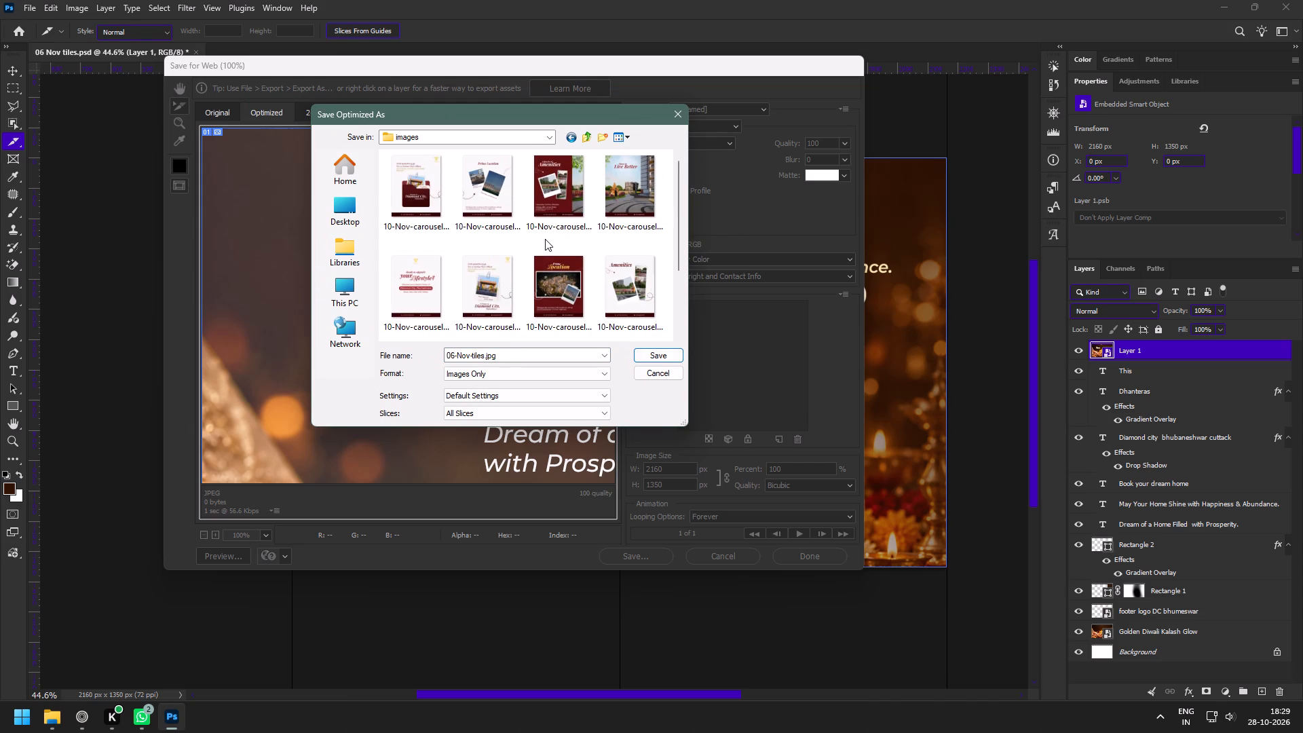